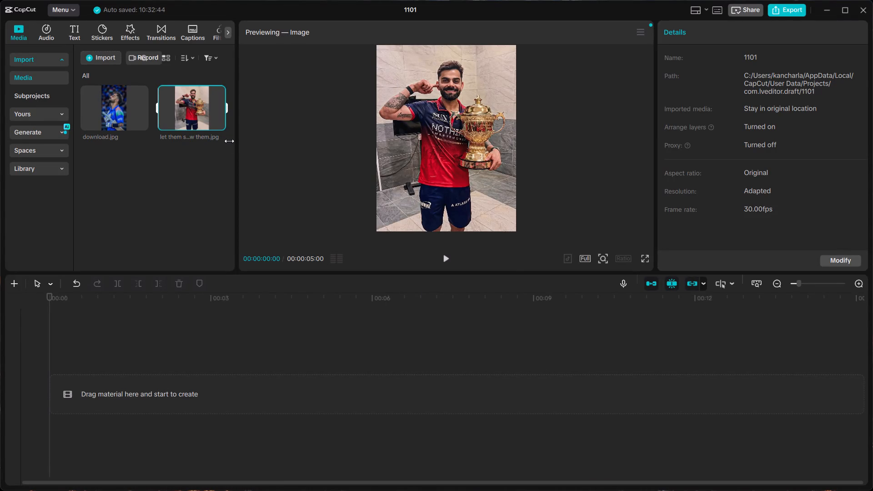
# Import the image download (1) from the Downloads folder into the project media.
pyautogui.click(96, 58)
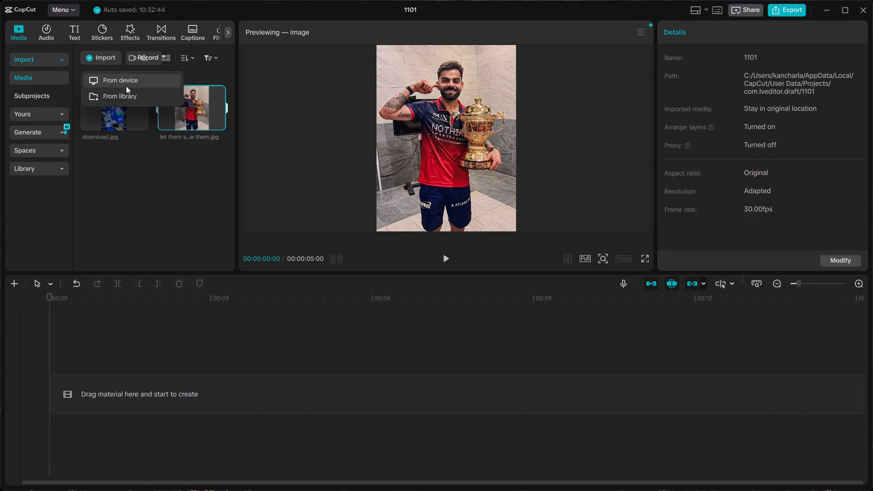
pyautogui.click(126, 83)
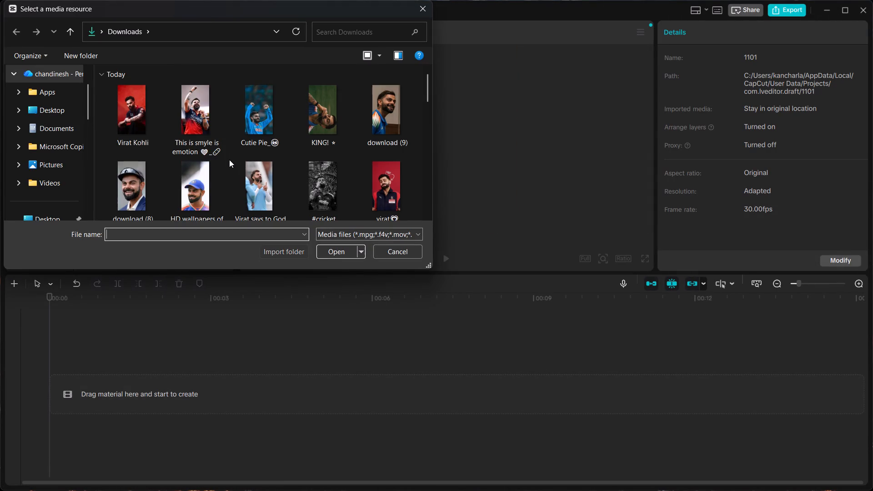
pyautogui.scroll(-2, 229, 160)
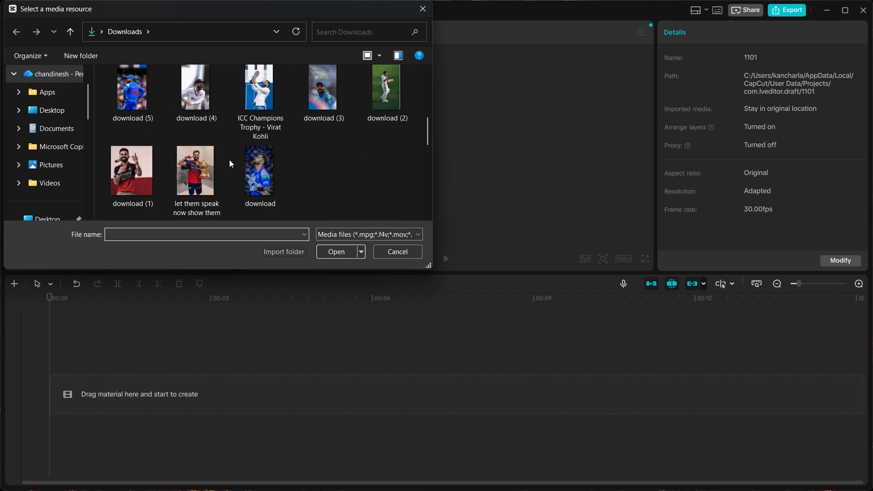
pyautogui.click(133, 168)
pyautogui.doubleClick(133, 168)
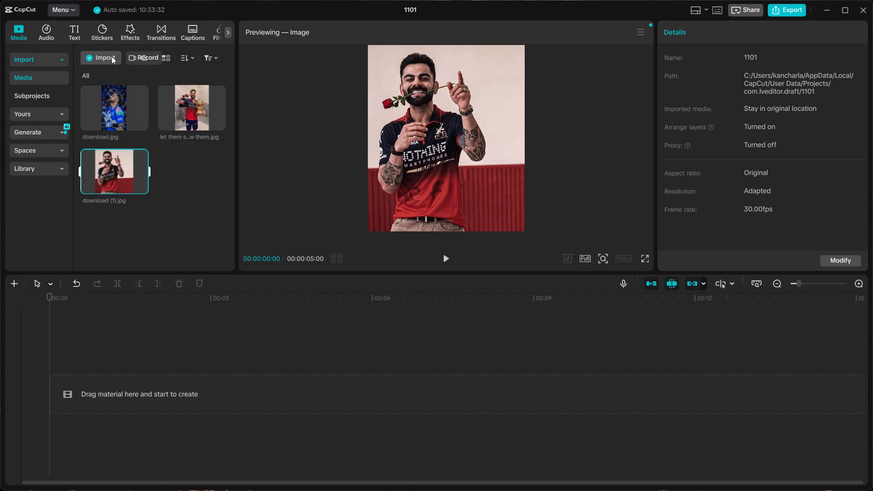
# Import the image download (2) from the Downloads folder into the project media.
pyautogui.click(111, 56)
pyautogui.click(114, 82)
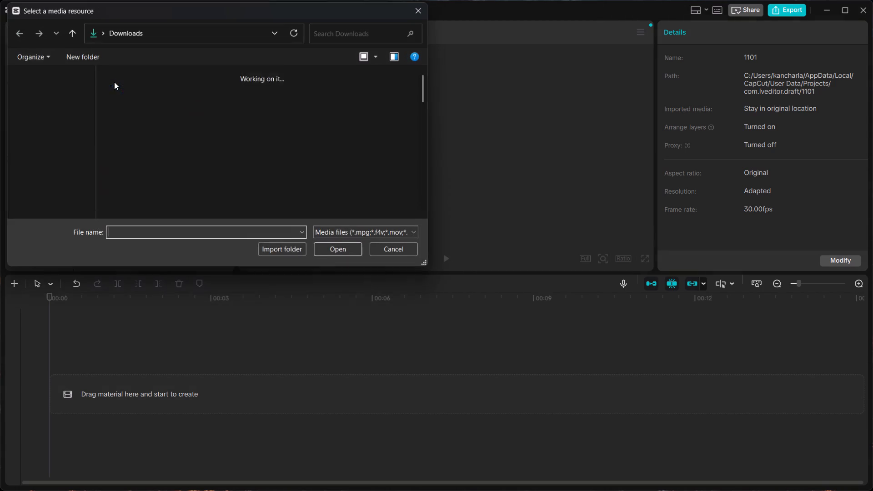
pyautogui.scroll(-1, 170, 137)
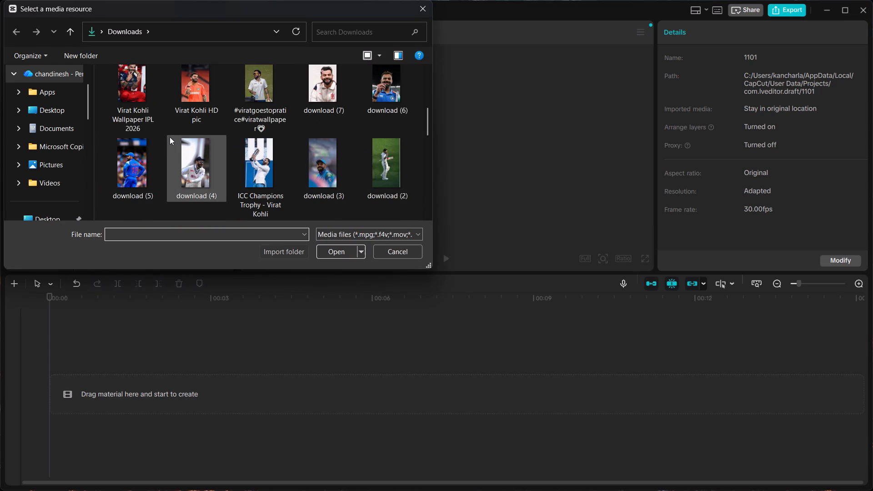
pyautogui.scroll(-1, 170, 137)
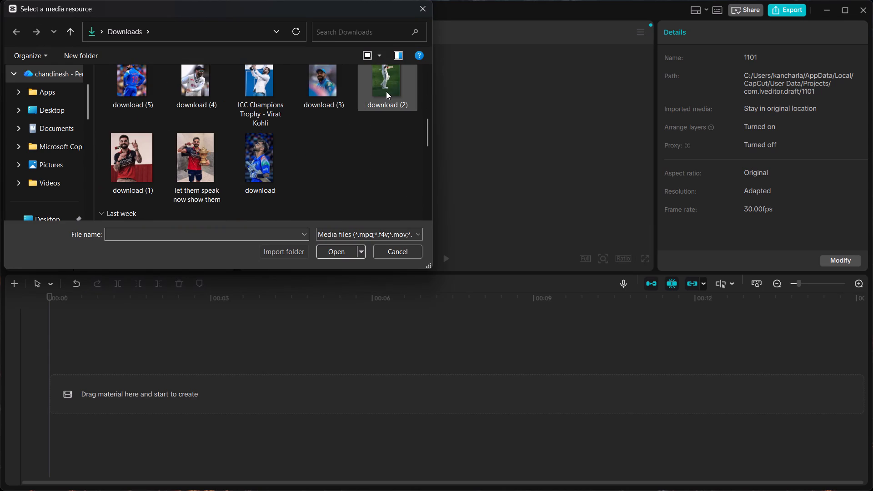
pyautogui.doubleClick(386, 91)
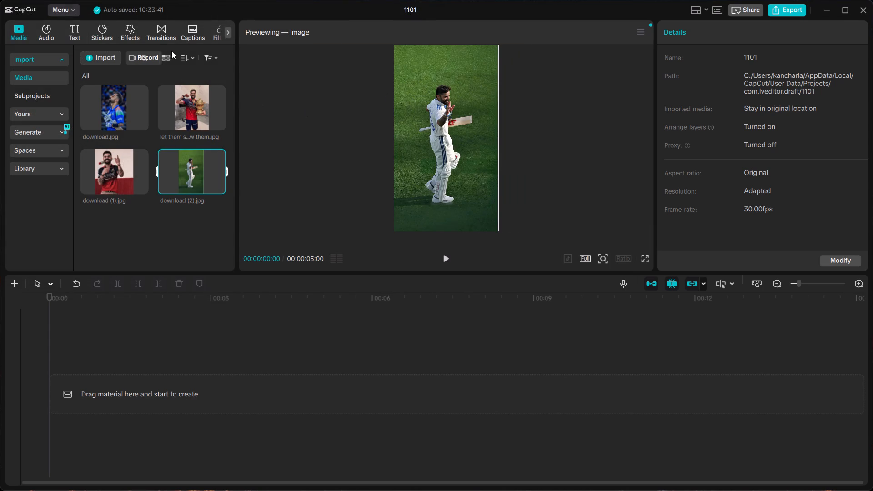
# Import the image download (3) from the Downloads folder into the project media.
pyautogui.click(113, 54)
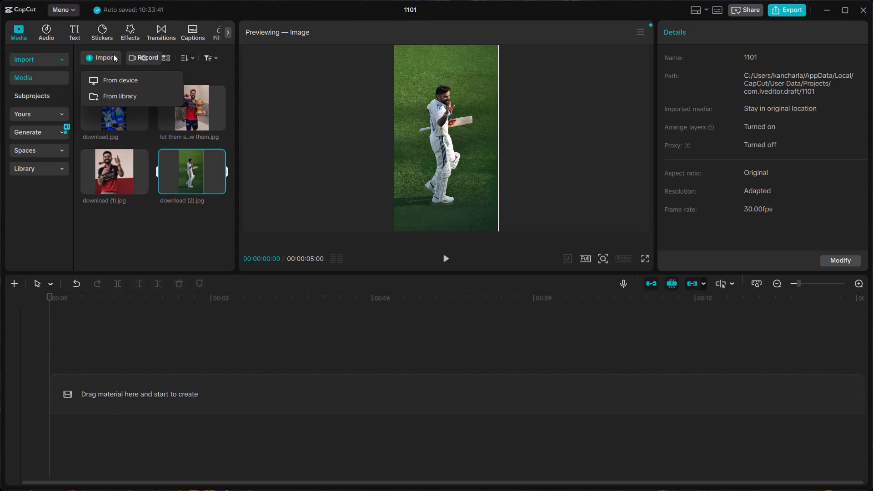
pyautogui.click(110, 78)
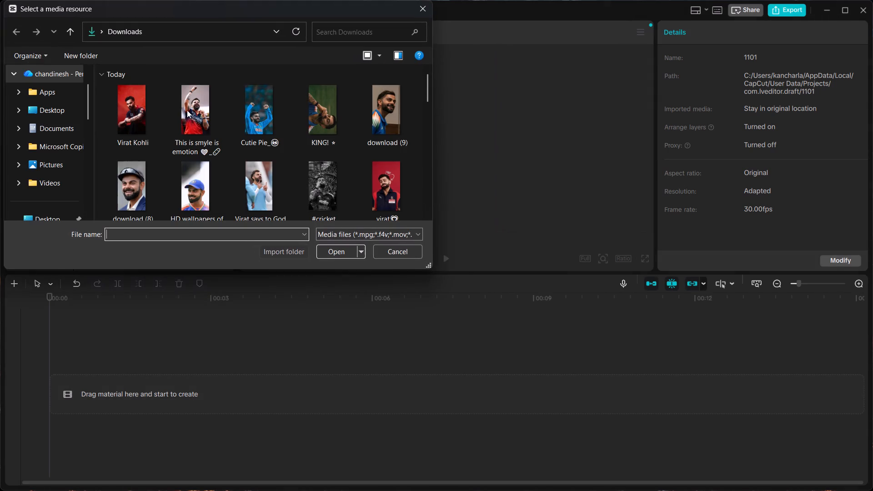
pyautogui.scroll(-1, 298, 150)
pyautogui.scroll(-1, 337, 159)
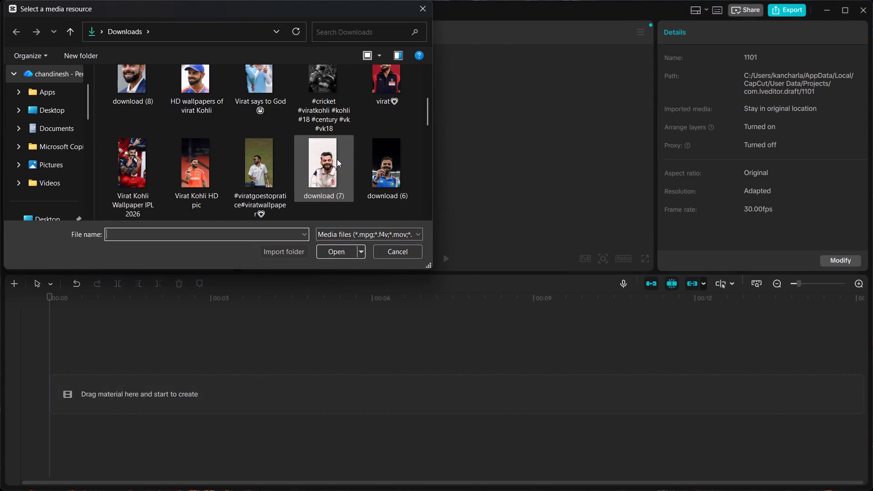
pyautogui.scroll(-2, 337, 159)
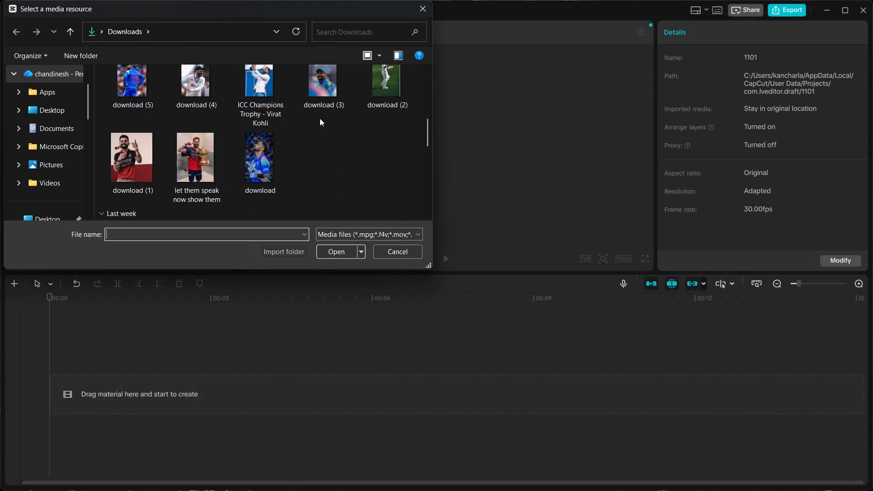
pyautogui.doubleClick(323, 92)
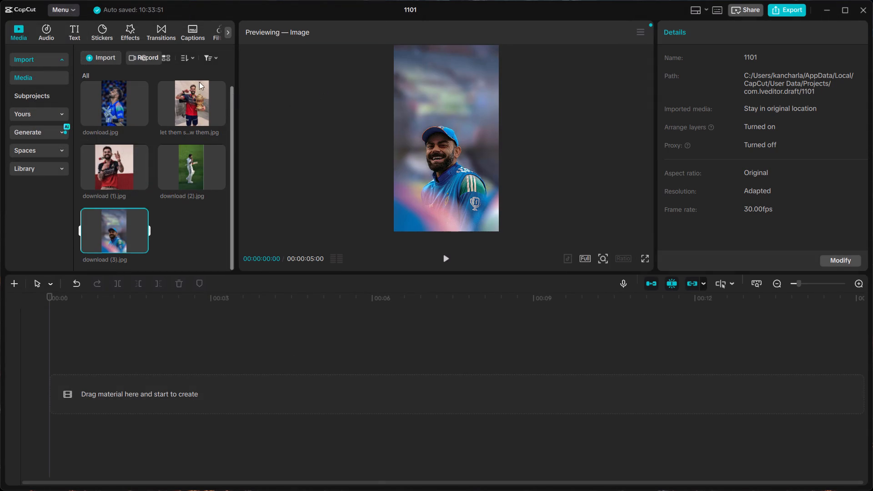
# Import the image "ICC Champions Trophy - Virat Kohli" from the Downloads folder into the project media.
pyautogui.click(109, 57)
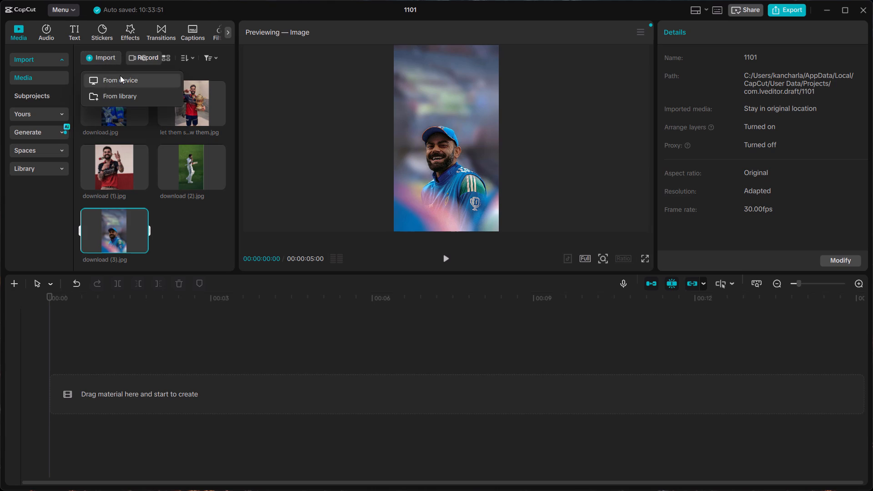
pyautogui.click(120, 76)
pyautogui.scroll(-1, 251, 166)
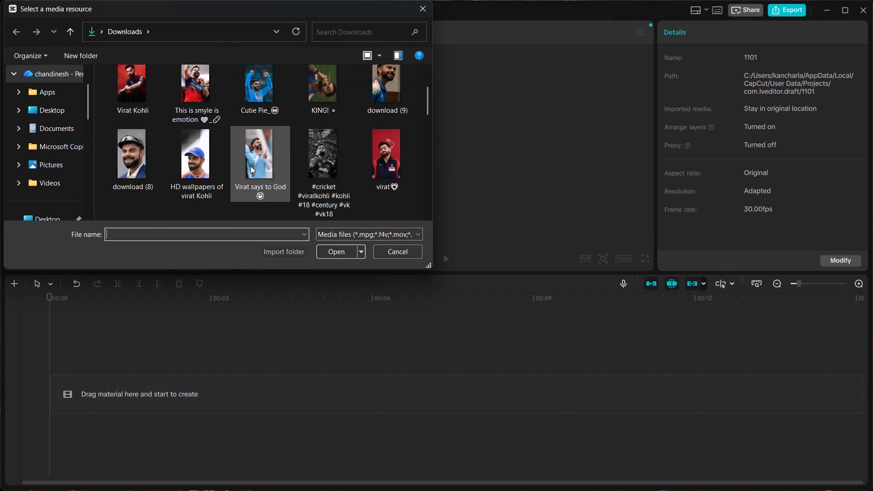
pyautogui.scroll(-2, 251, 166)
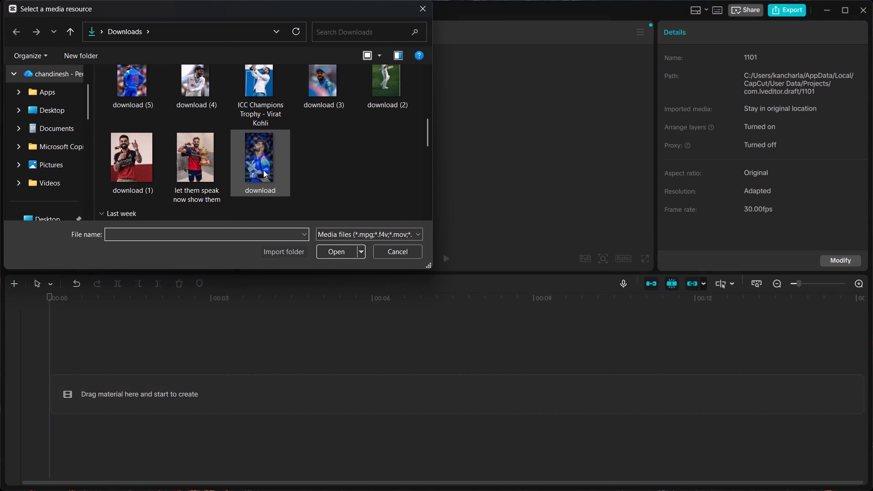
pyautogui.doubleClick(250, 105)
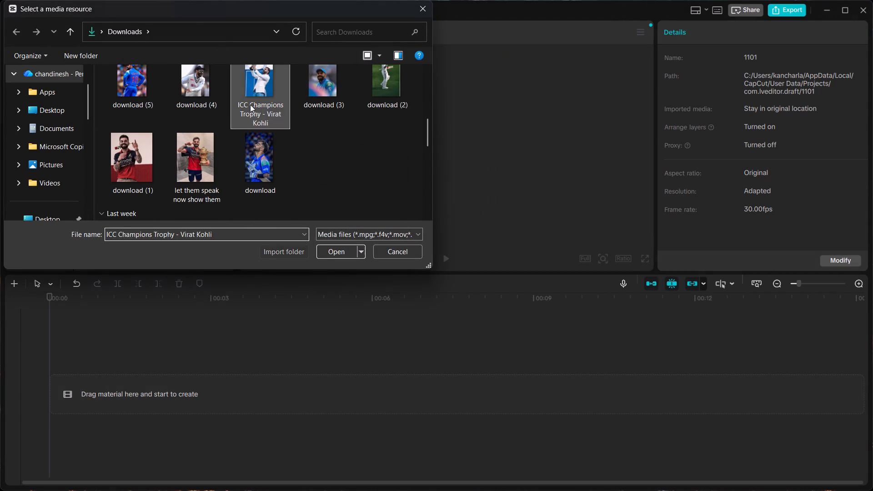
# Import the image download (4) from the Downloads folder into the project media.
pyautogui.click(110, 58)
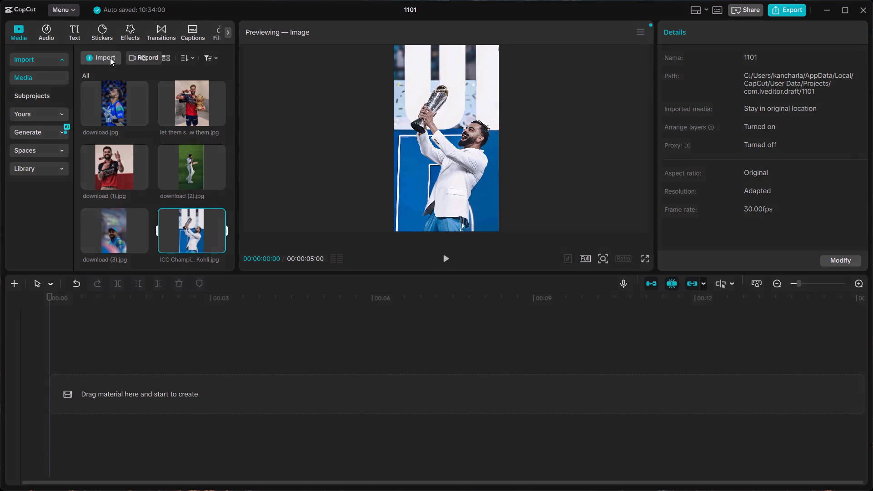
pyautogui.click(133, 81)
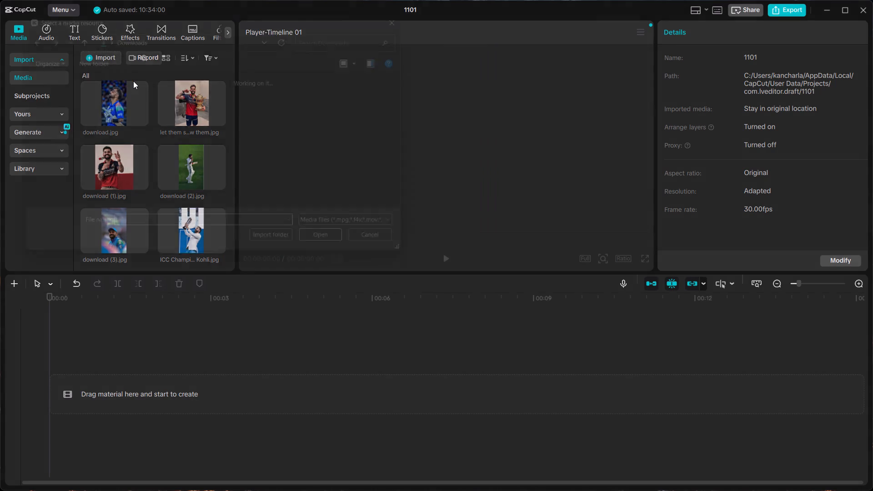
pyautogui.scroll(-2, 227, 162)
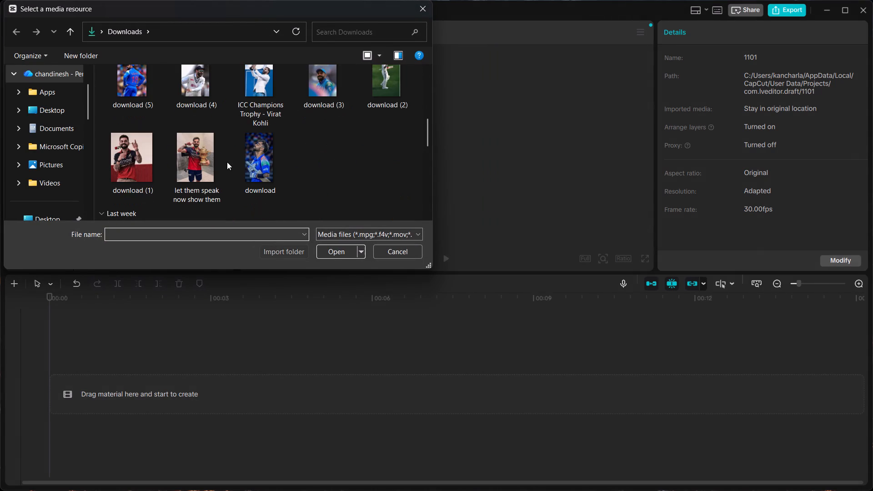
pyautogui.doubleClick(199, 101)
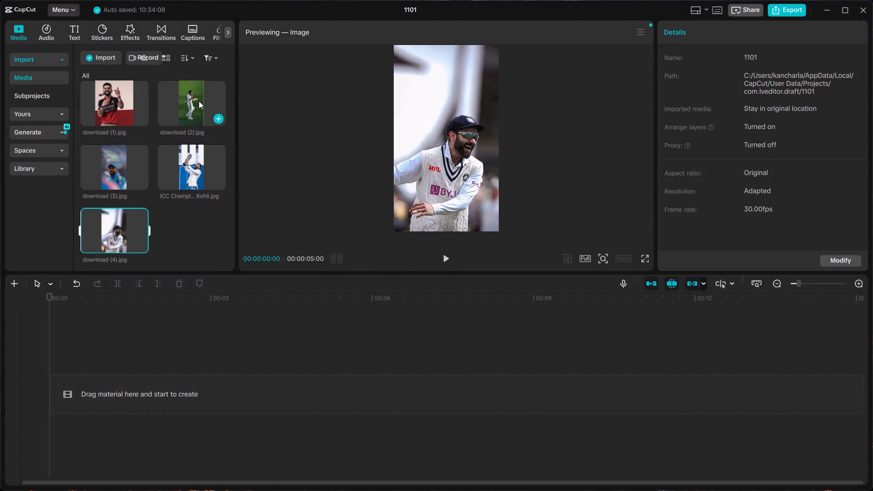
# Import the image download (5) from the Downloads folder into the project media.
pyautogui.click(104, 56)
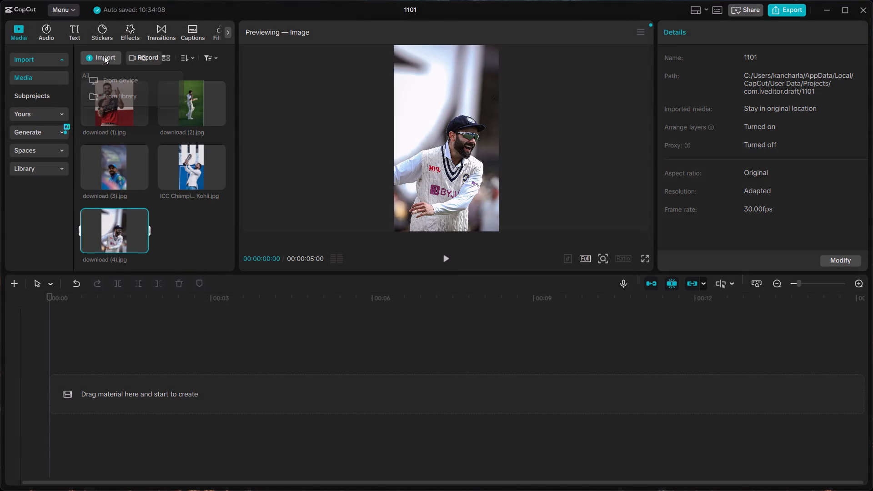
pyautogui.click(110, 81)
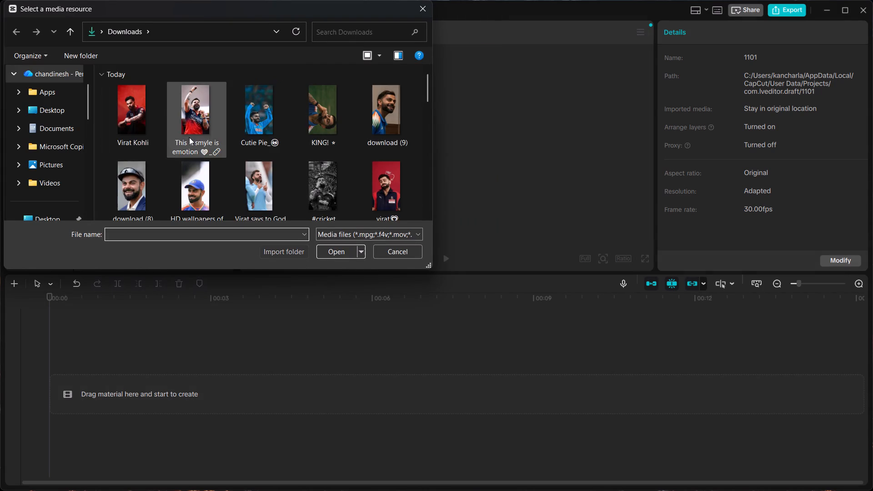
pyautogui.scroll(-2, 189, 137)
pyautogui.scroll(2, 189, 137)
pyautogui.doubleClick(124, 102)
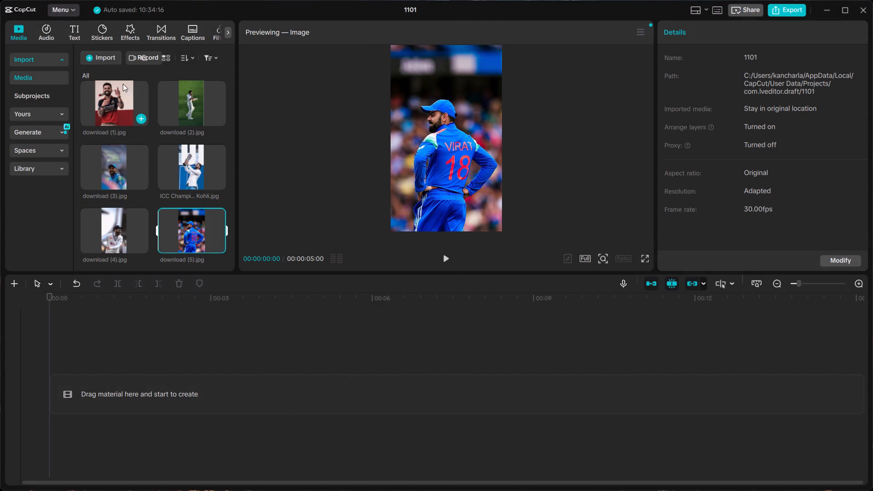
# Import the red-background image named "virat" with a heart emoji from the Downloads folder into the project media.
pyautogui.click(110, 58)
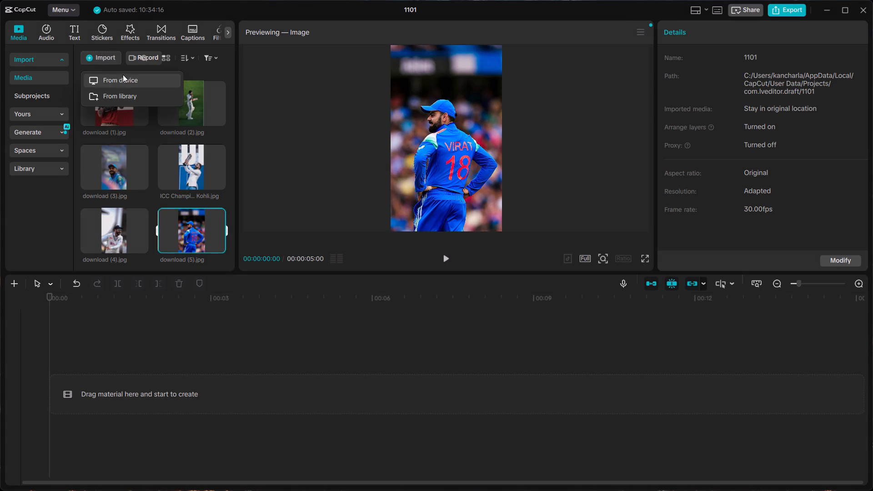
pyautogui.click(124, 79)
pyautogui.scroll(-2, 167, 135)
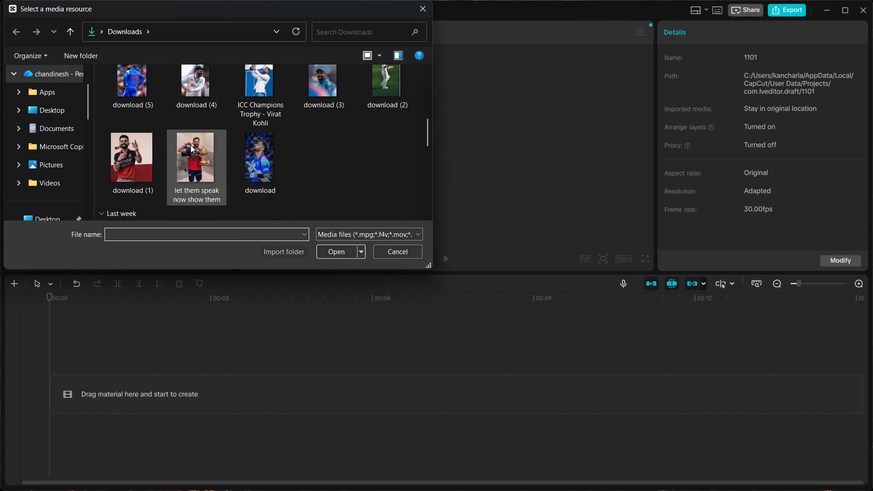
pyautogui.scroll(1, 191, 145)
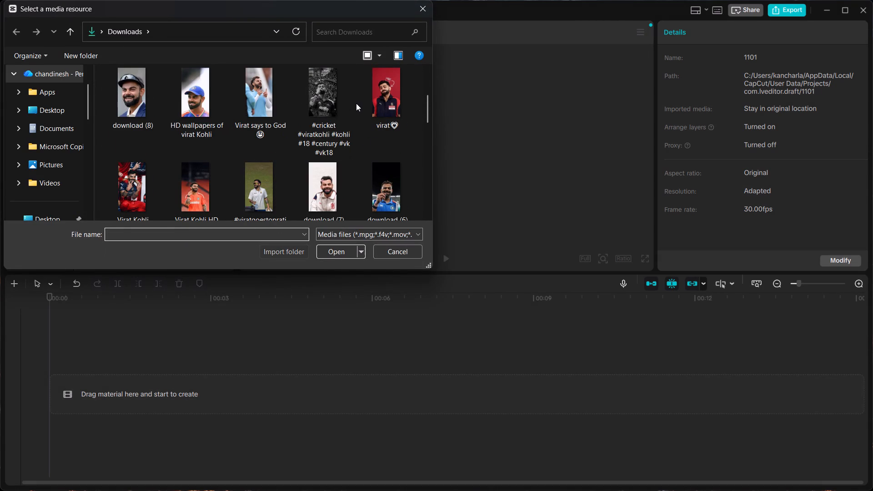
pyautogui.doubleClick(377, 100)
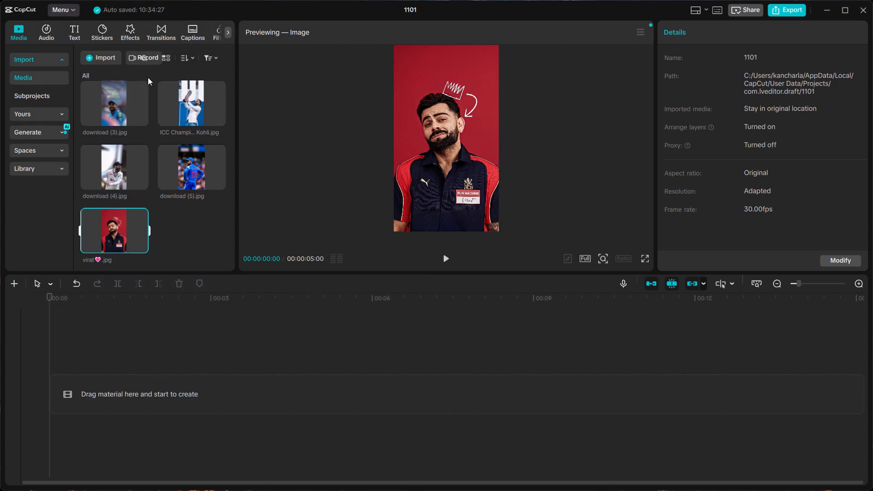
# Import the image download (6) from the Downloads folder into the project media.
pyautogui.click(110, 56)
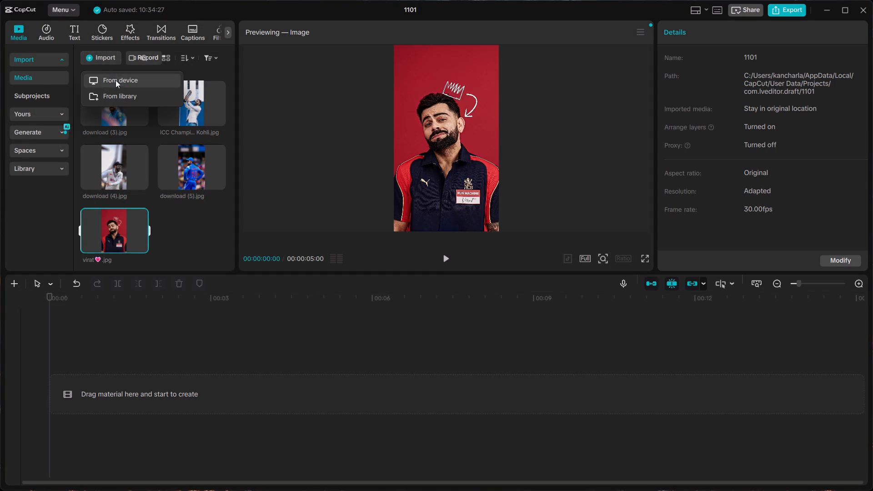
pyautogui.click(115, 82)
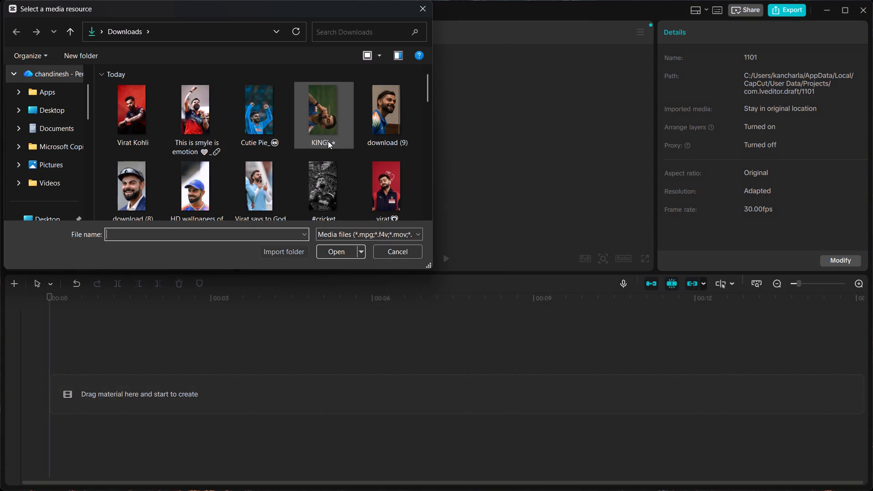
pyautogui.scroll(-2, 325, 171)
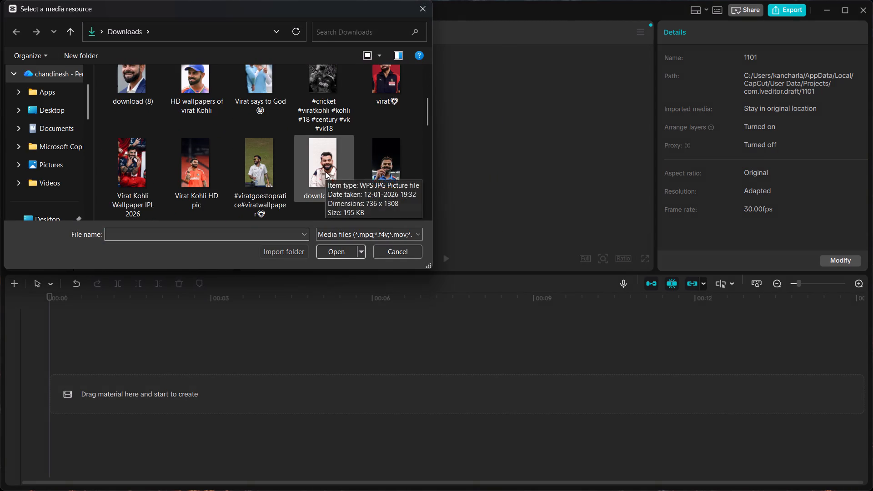
pyautogui.scroll(-1, 325, 171)
pyautogui.scroll(2, 325, 171)
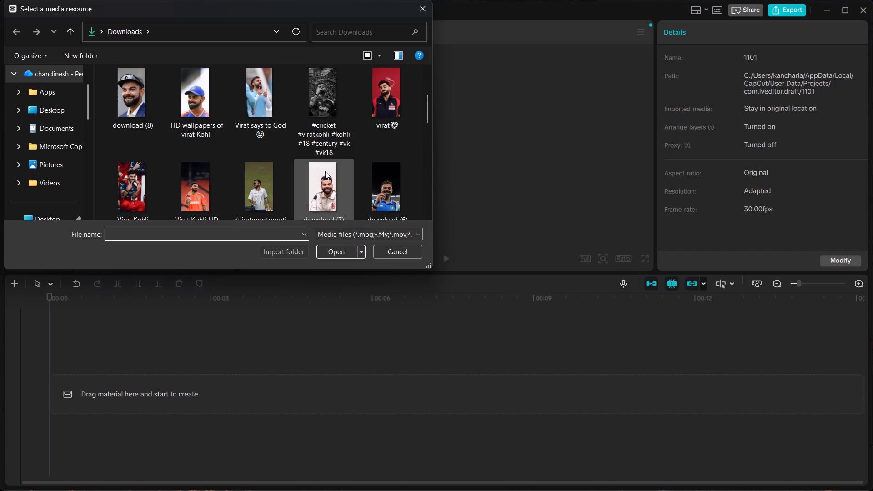
pyautogui.scroll(-1, 325, 171)
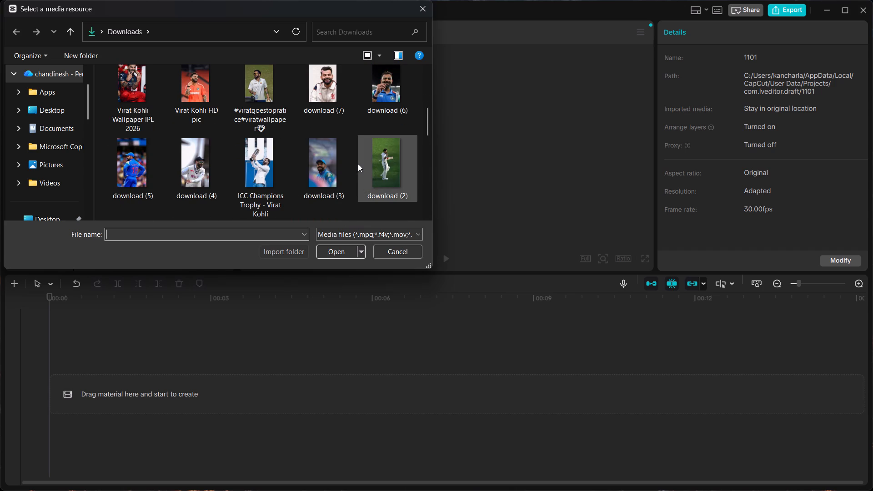
pyautogui.doubleClick(384, 89)
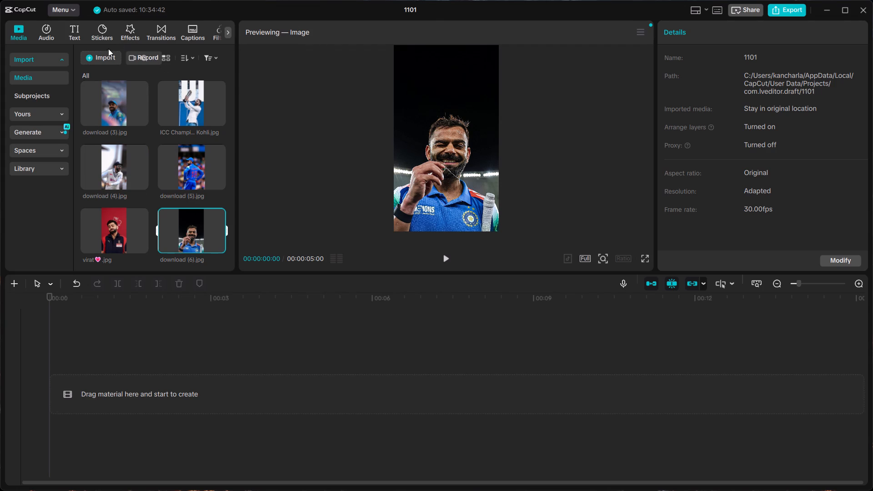
# Import the image download (7) from the Downloads folder into the project media.
pyautogui.click(103, 55)
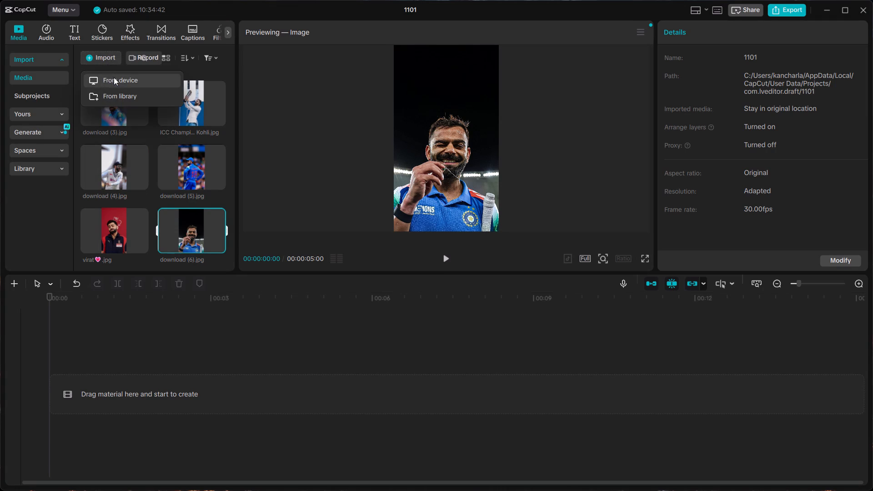
pyautogui.click(114, 78)
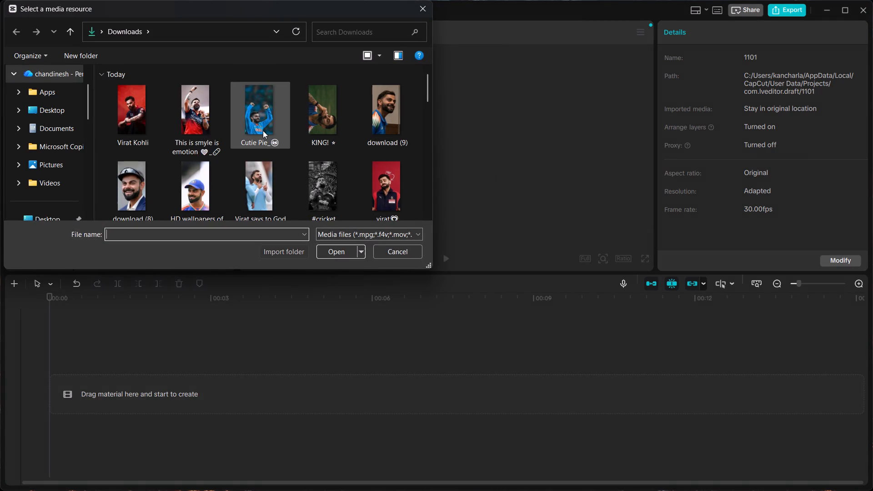
pyautogui.scroll(-2, 263, 130)
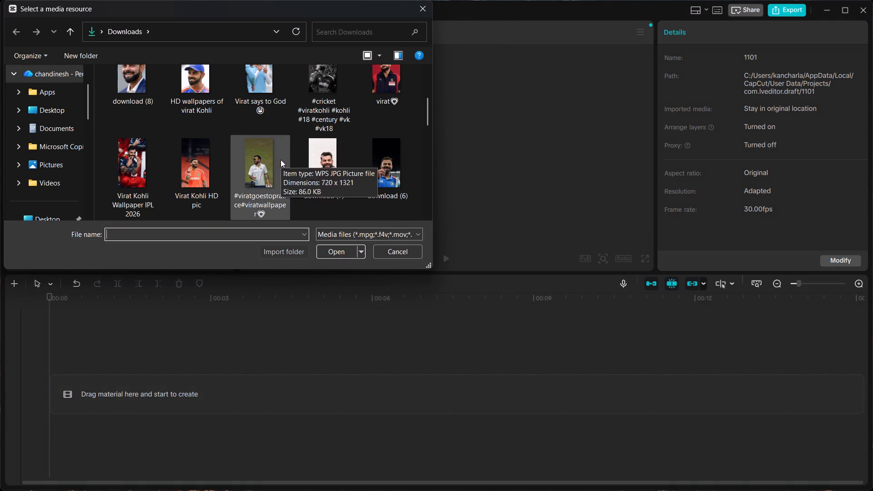
pyautogui.doubleClick(317, 166)
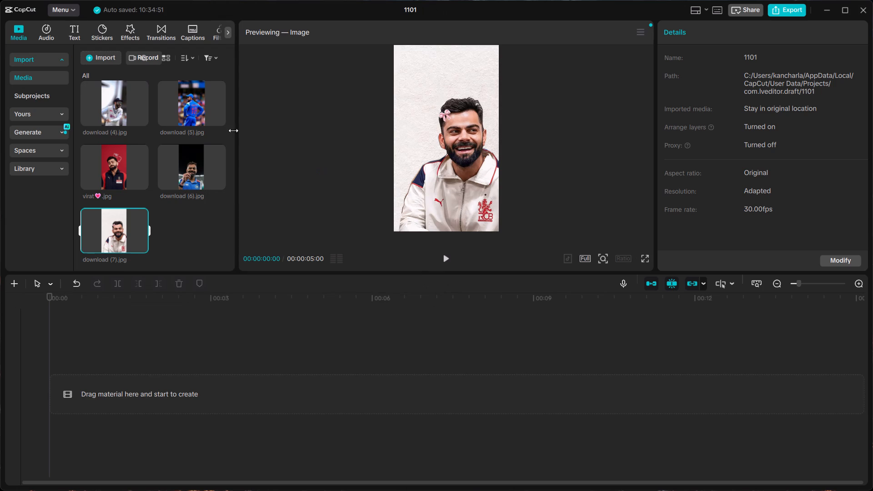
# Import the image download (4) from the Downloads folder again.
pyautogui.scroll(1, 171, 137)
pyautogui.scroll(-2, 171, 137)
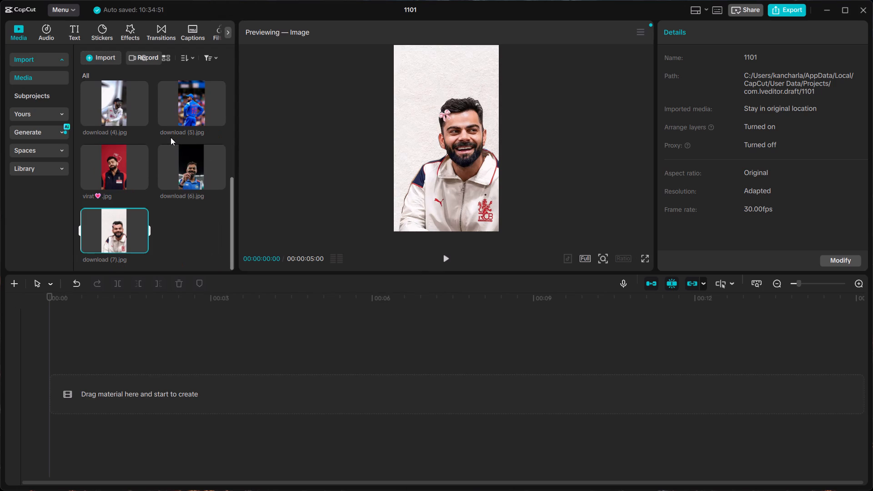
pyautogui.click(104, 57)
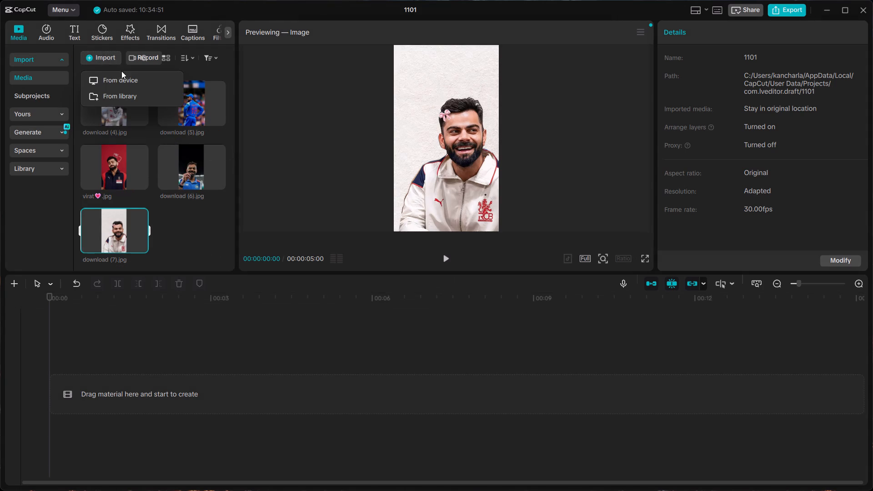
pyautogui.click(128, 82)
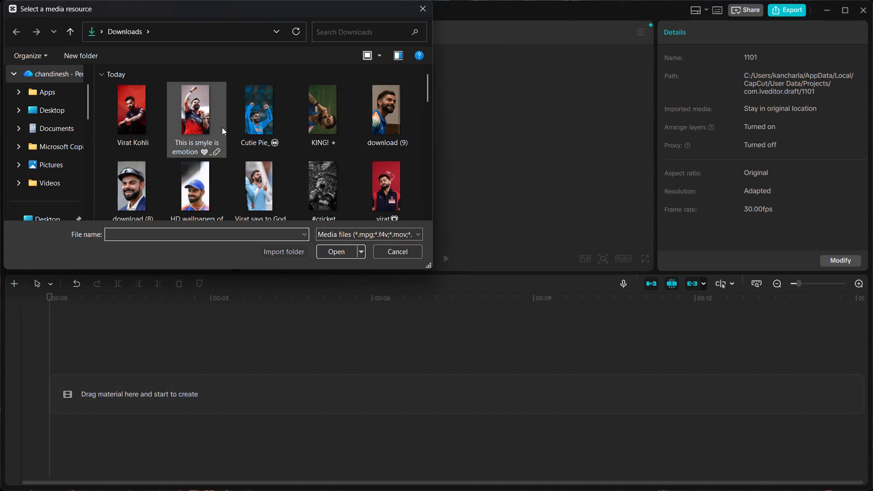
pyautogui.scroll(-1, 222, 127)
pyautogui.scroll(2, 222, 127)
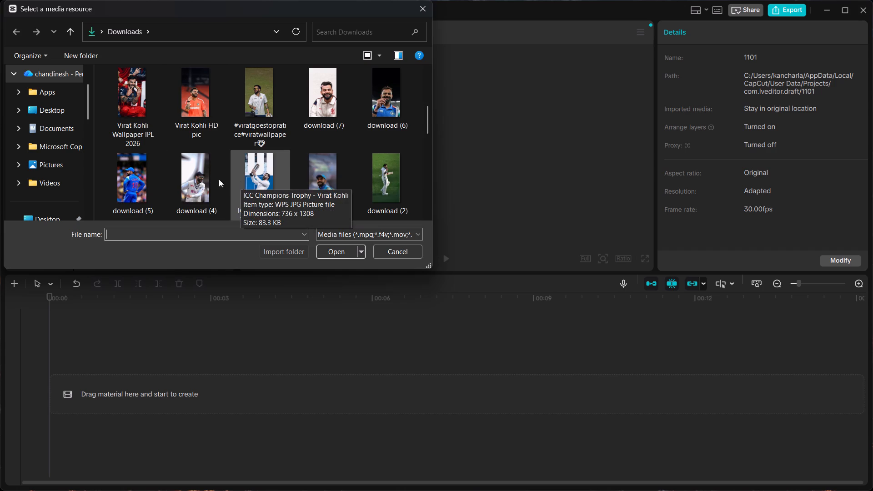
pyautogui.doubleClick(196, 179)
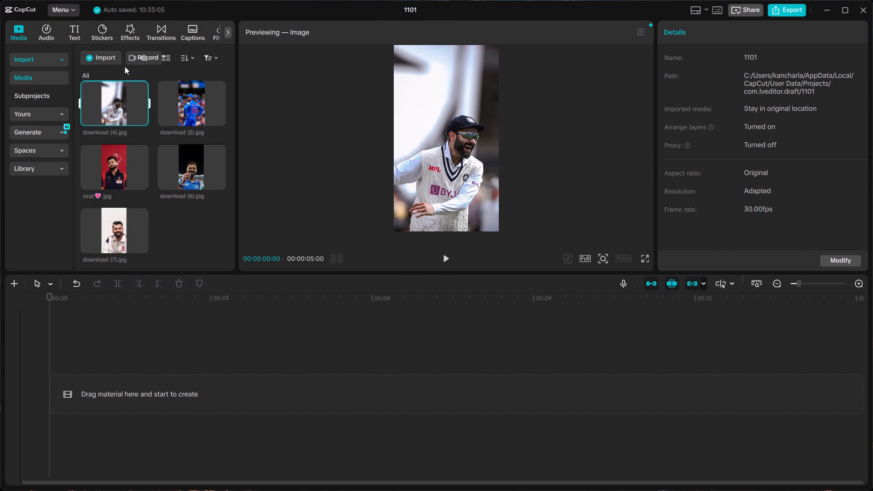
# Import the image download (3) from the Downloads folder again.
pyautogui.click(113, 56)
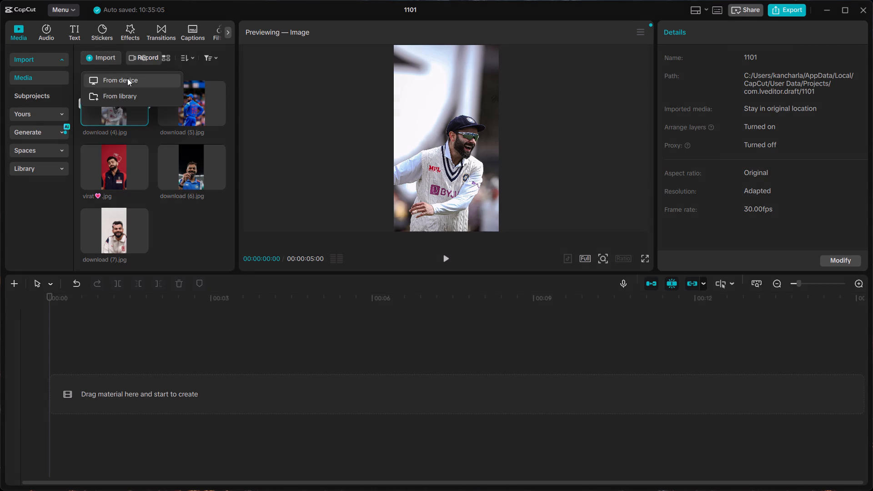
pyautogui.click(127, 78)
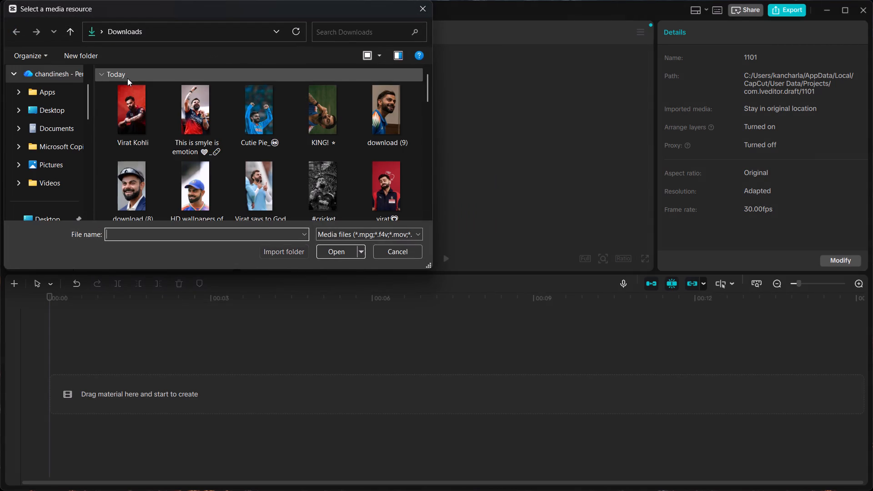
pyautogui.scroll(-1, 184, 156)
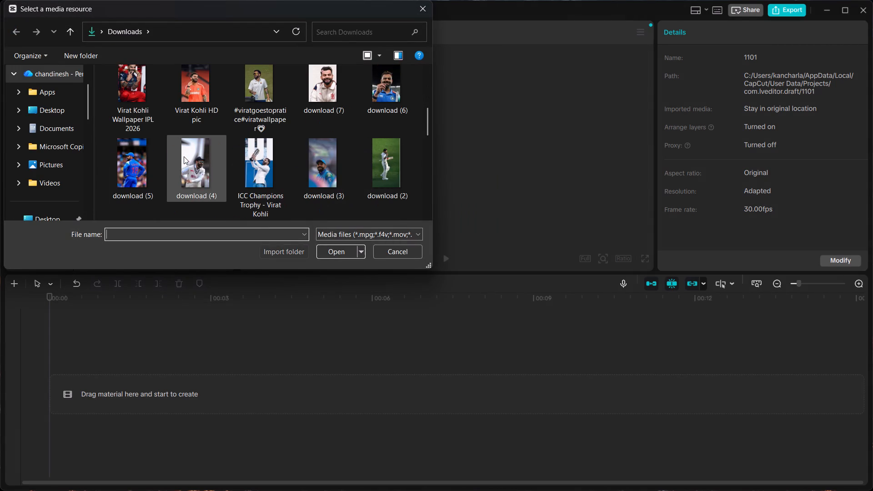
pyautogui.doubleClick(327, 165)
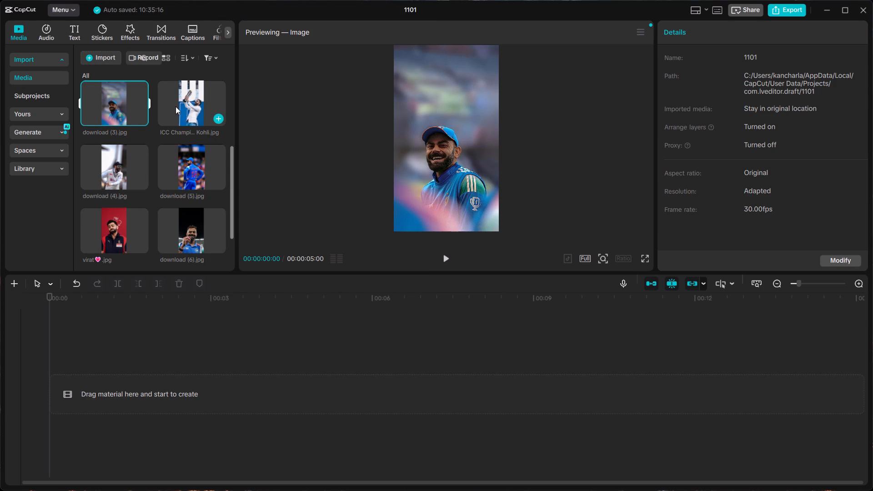
# Import the image "Virat Kohli Wallpaper IPL 2026" from the Downloads folder into the project media.
pyautogui.click(100, 54)
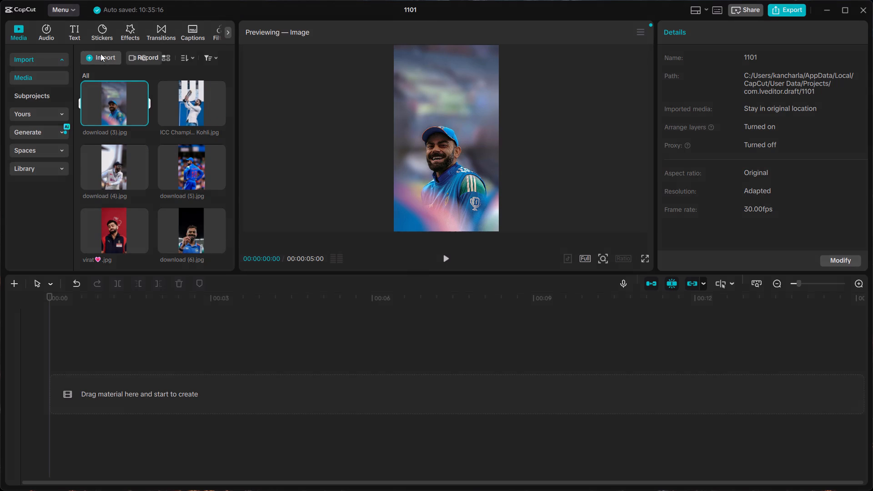
pyautogui.click(117, 81)
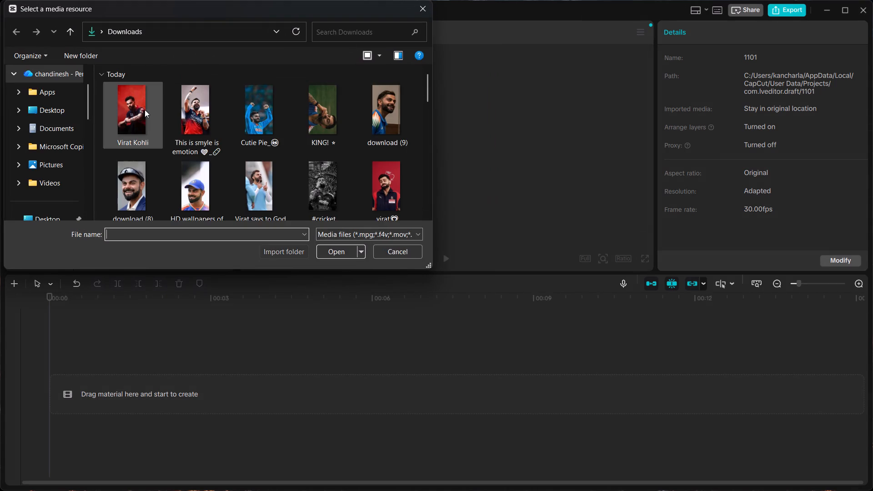
pyautogui.scroll(-1, 167, 162)
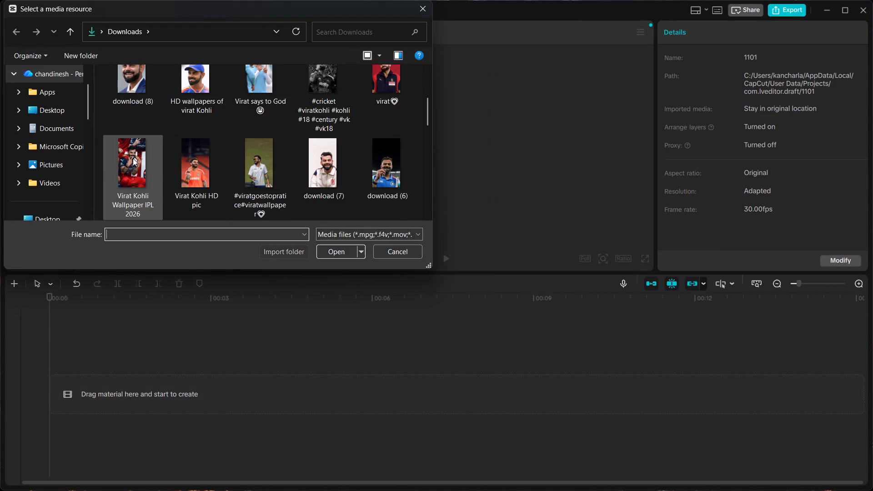
pyautogui.doubleClick(133, 158)
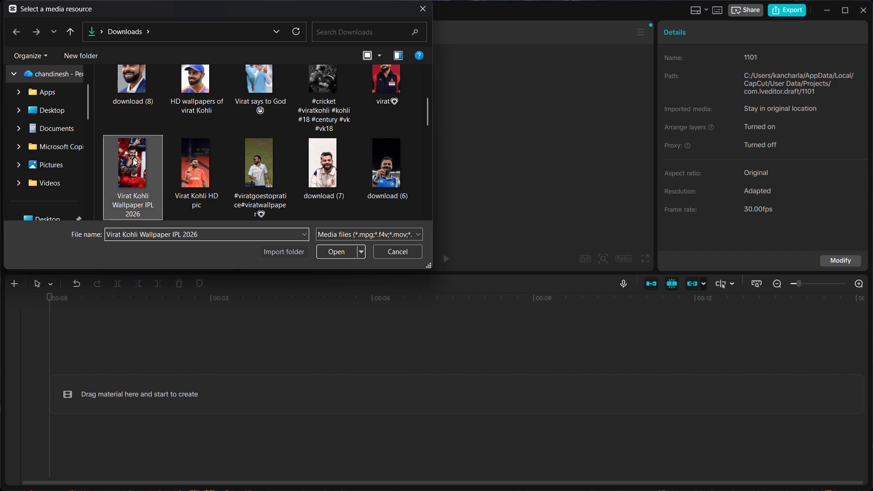
# Import the image "Virat Kohli HD pic" from the Downloads folder into the project media.
pyautogui.scroll(1, 145, 160)
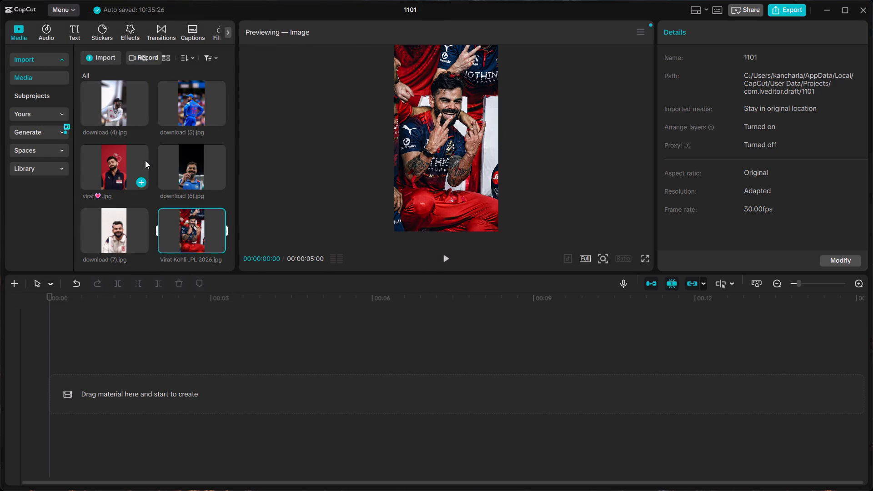
pyautogui.scroll(4, 145, 160)
pyautogui.scroll(-3, 145, 160)
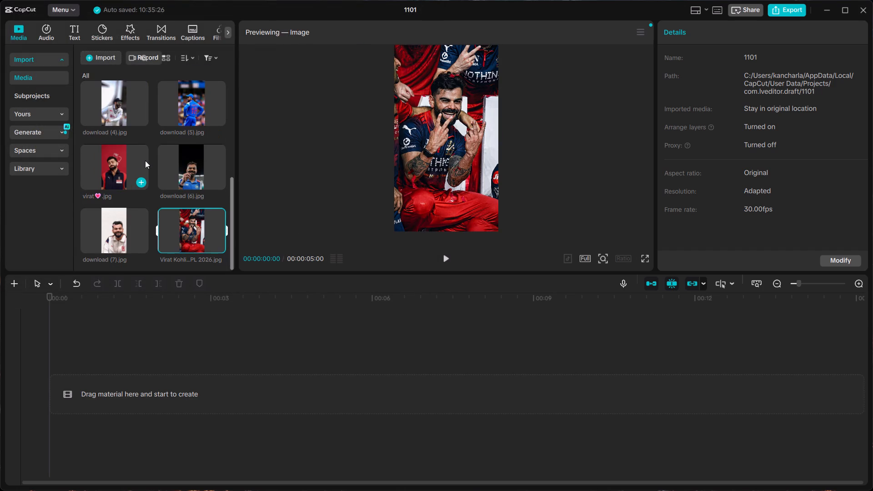
pyautogui.scroll(-2, 145, 160)
pyautogui.click(114, 60)
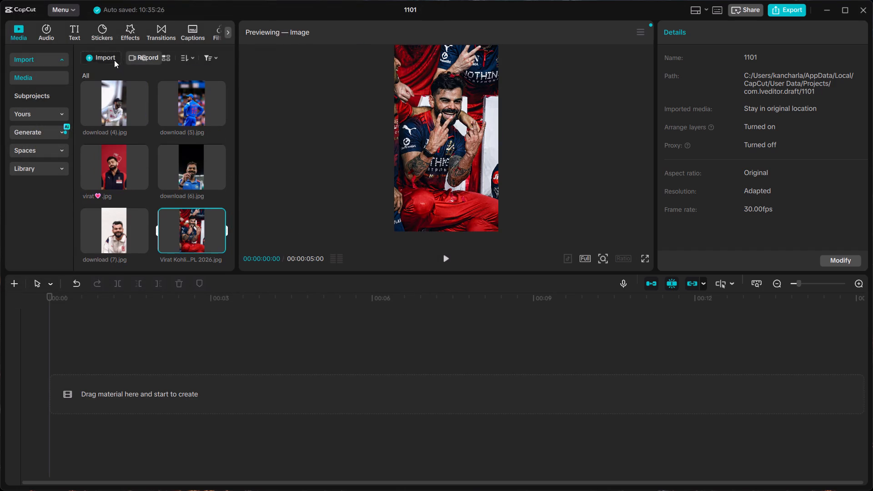
pyautogui.click(129, 81)
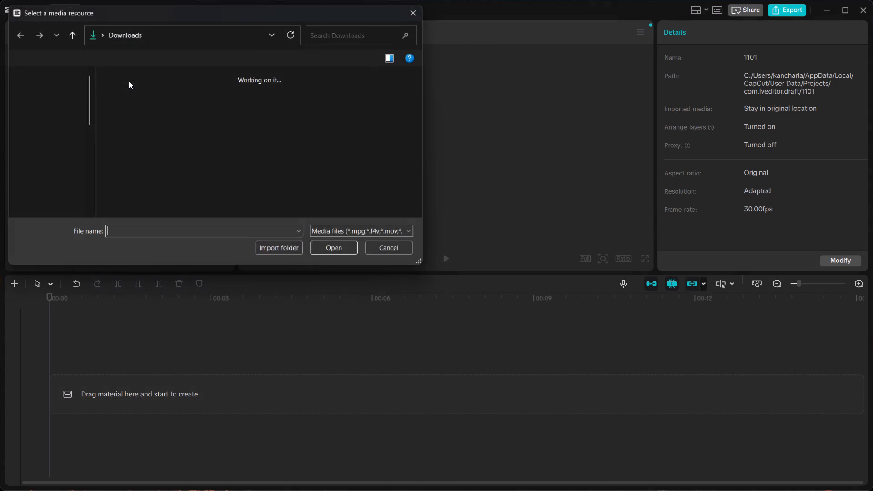
pyautogui.scroll(-1, 159, 135)
pyautogui.scroll(1, 159, 135)
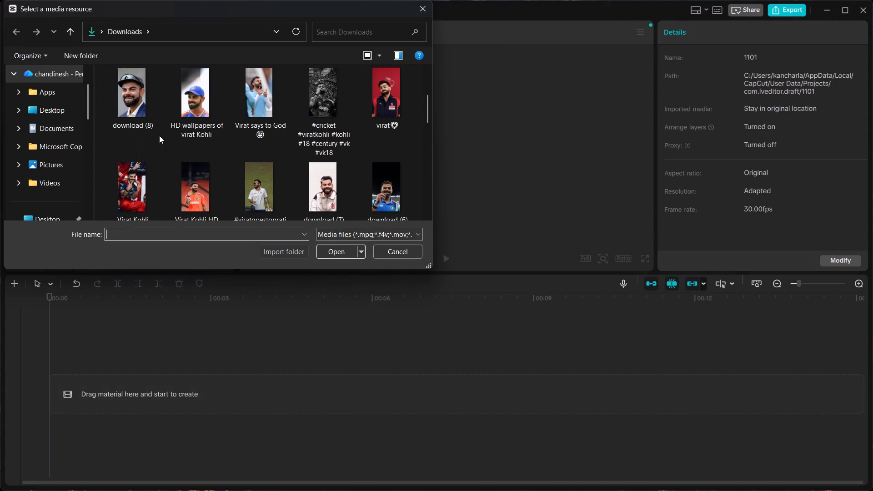
pyautogui.doubleClick(186, 176)
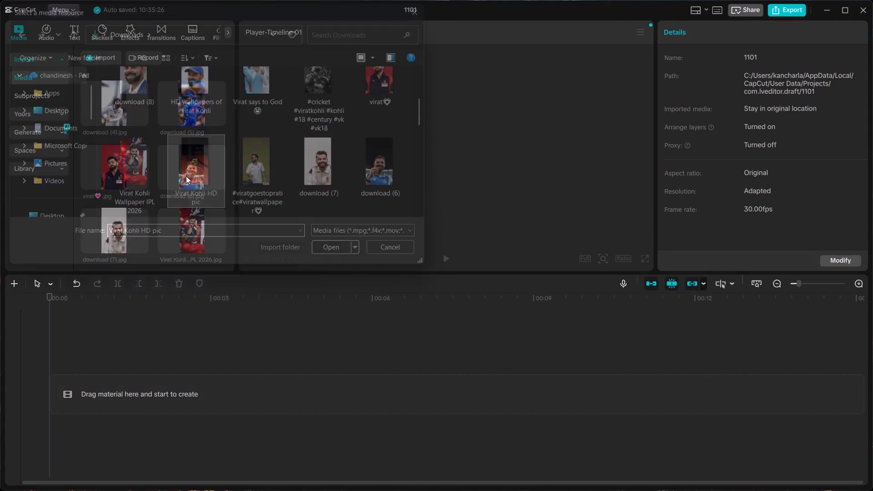
# Import the black-and-white image whose name starts with "#cricket" from the Downloads folder into the project media.
pyautogui.click(112, 58)
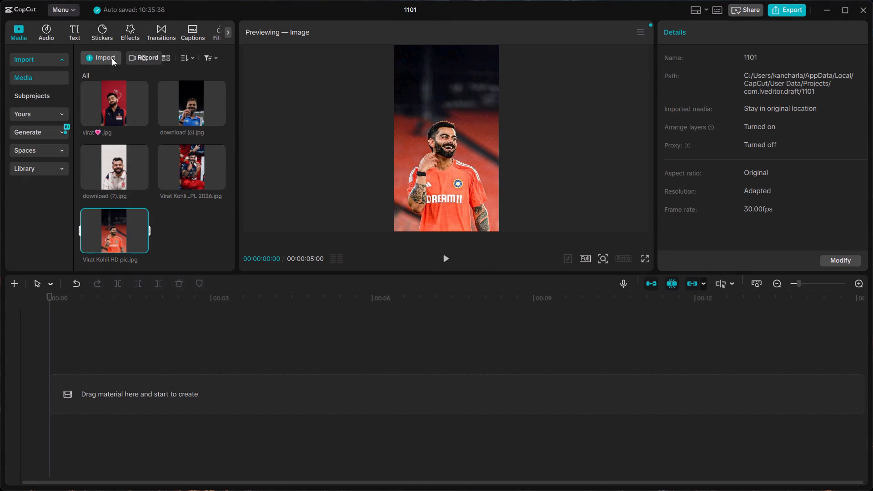
pyautogui.click(116, 80)
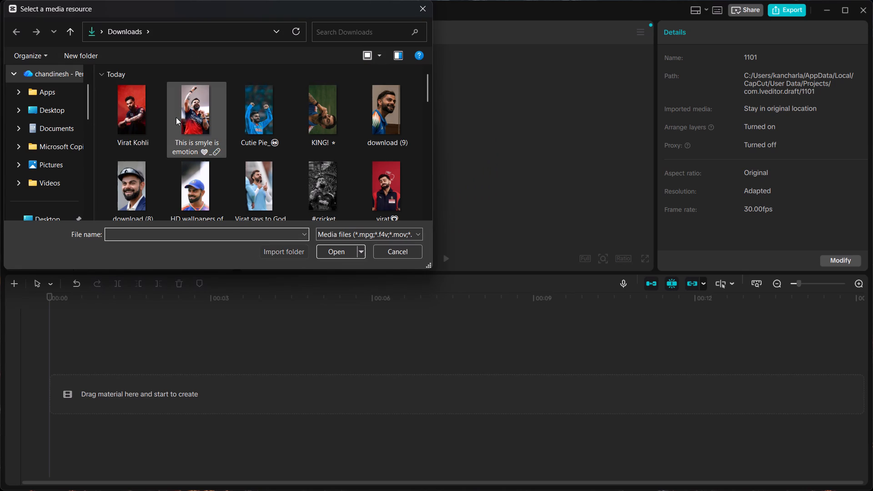
pyautogui.scroll(2, 176, 117)
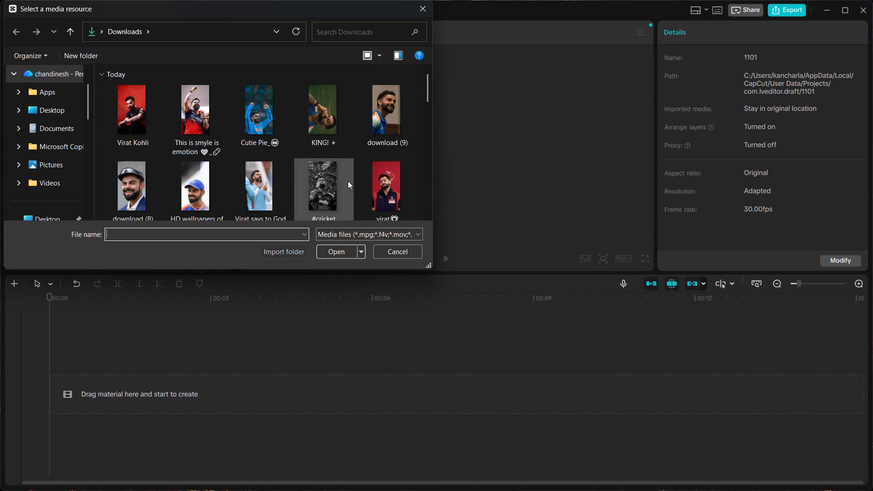
pyautogui.doubleClick(335, 187)
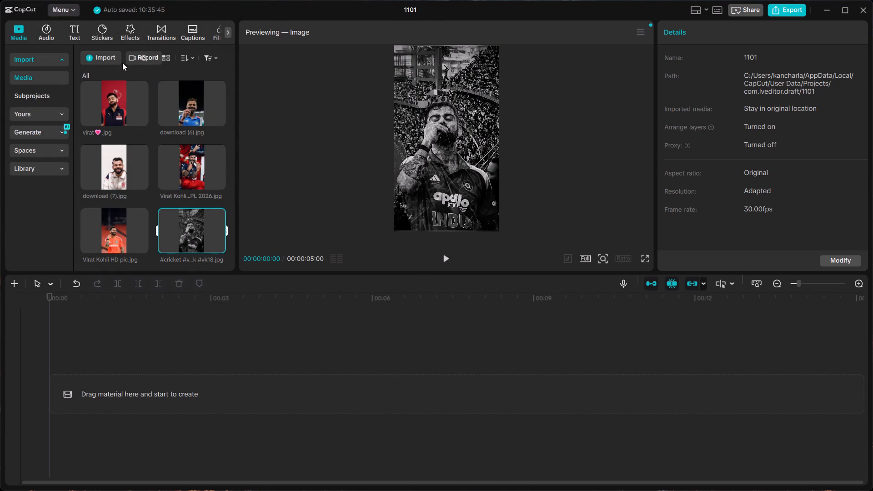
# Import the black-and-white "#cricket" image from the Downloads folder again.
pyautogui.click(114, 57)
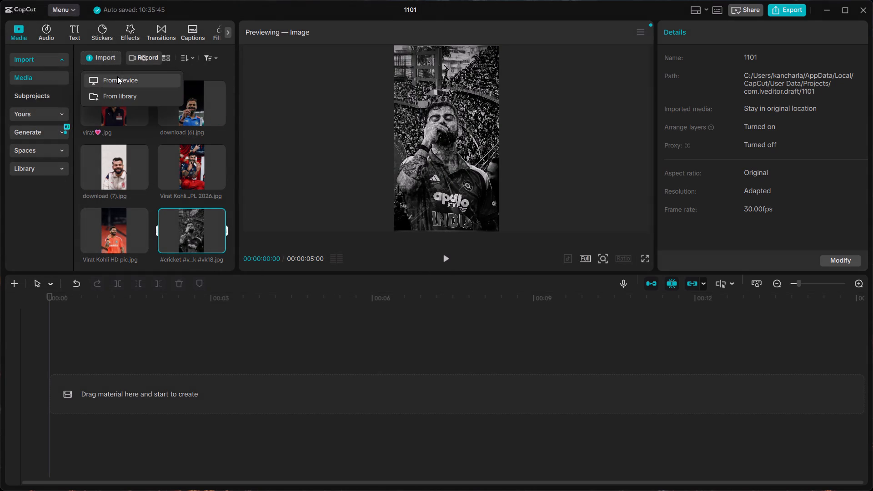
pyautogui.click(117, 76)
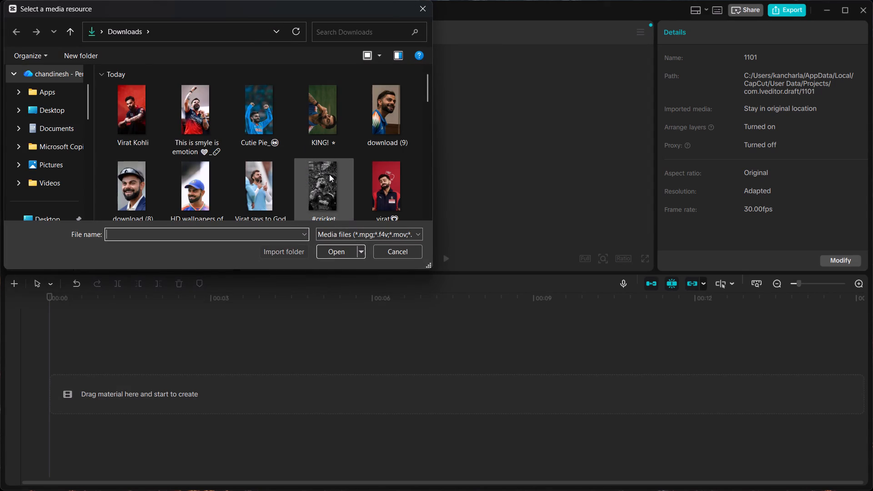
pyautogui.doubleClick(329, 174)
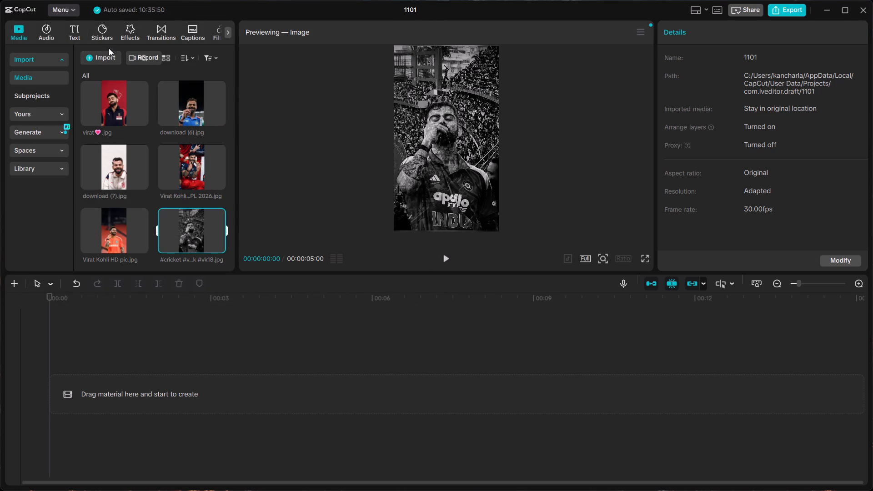
# Import the image "Virat says to God" from the Downloads folder into the project media.
pyautogui.click(107, 52)
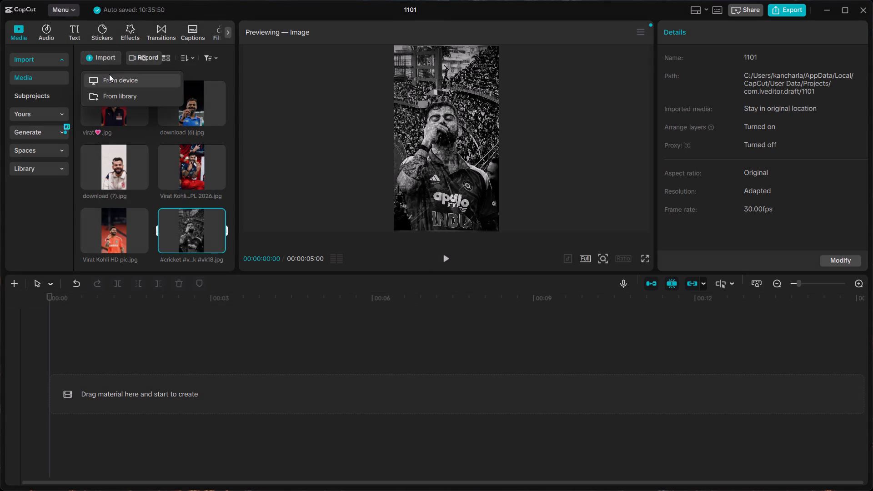
pyautogui.click(109, 74)
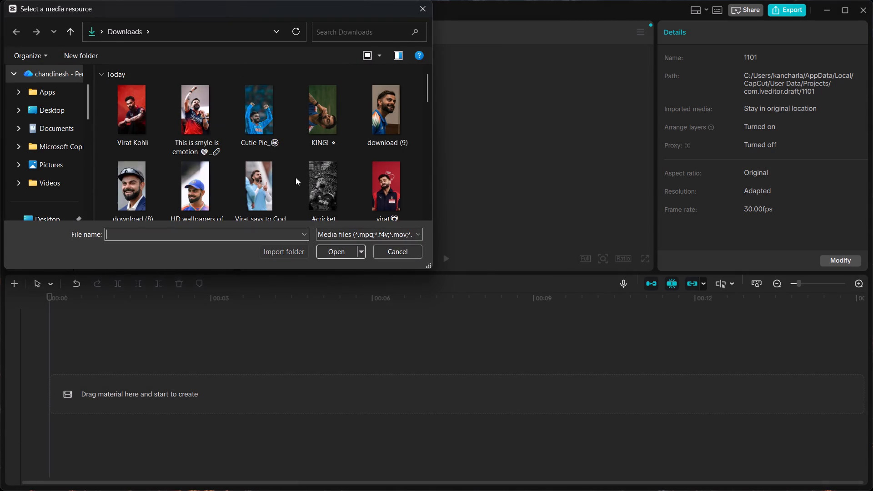
pyautogui.doubleClick(261, 189)
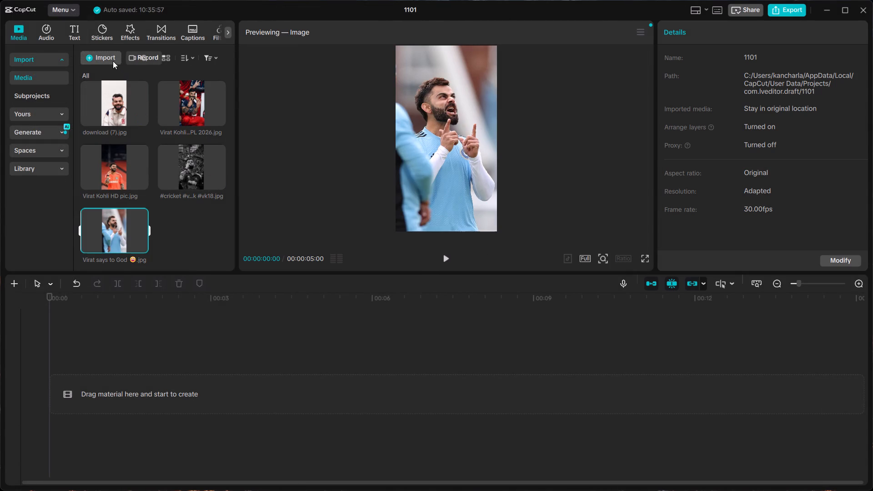
# Import the image whose name starts with "HD wallpapers of" from the Downloads folder into the project media.
pyautogui.click(111, 58)
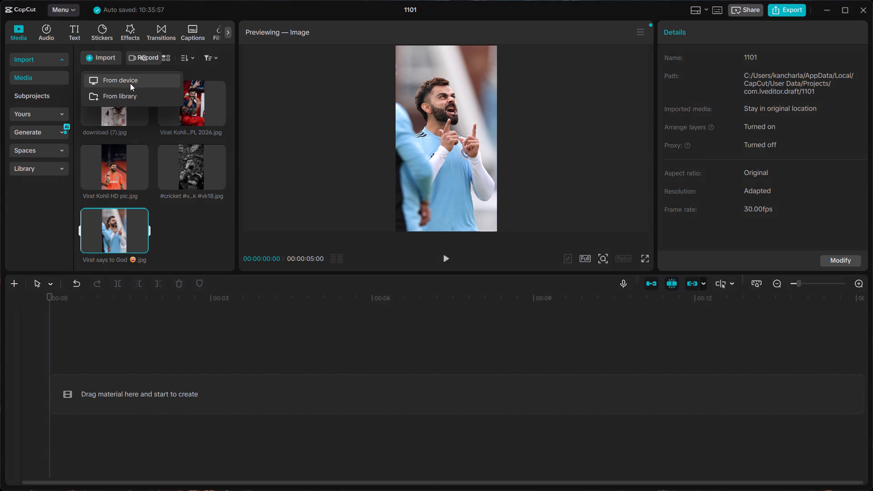
pyautogui.click(130, 82)
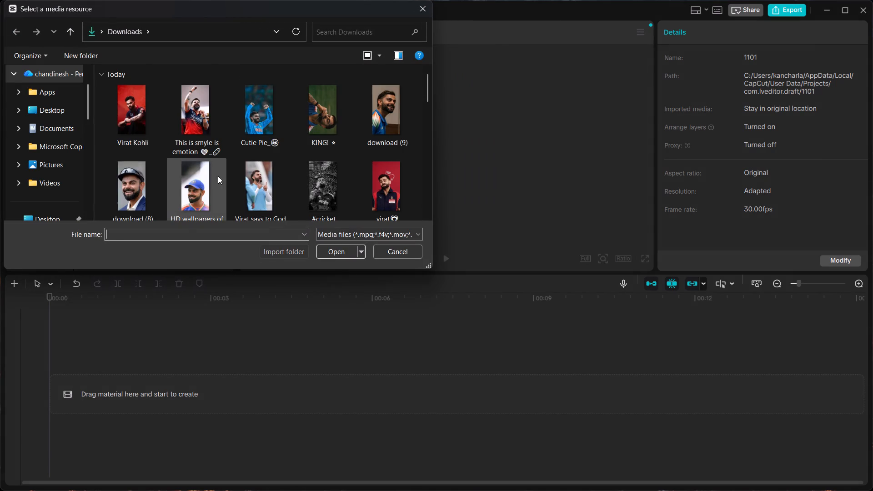
pyautogui.doubleClick(213, 179)
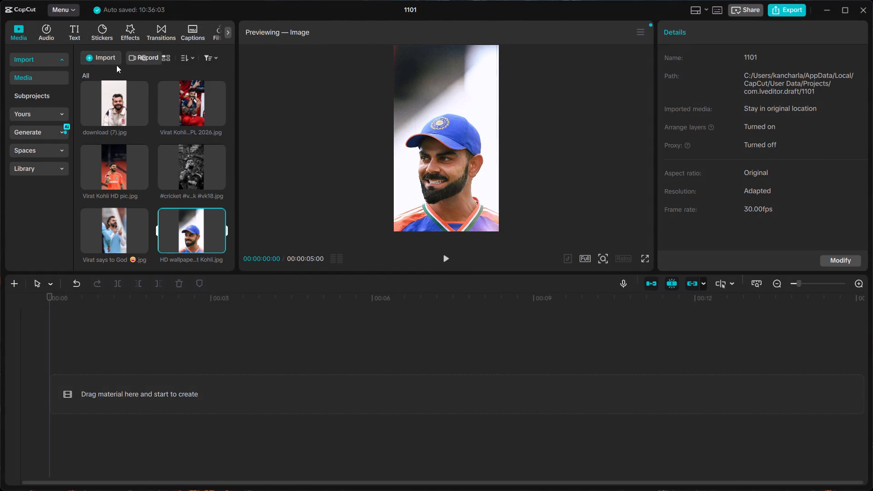
# Import the image "download (8)" from the Downloads folder into the project media.
pyautogui.click(110, 59)
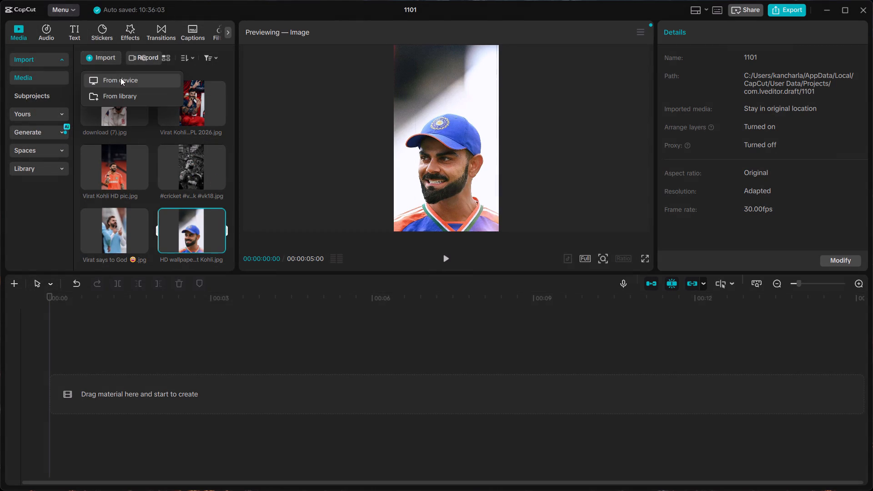
pyautogui.click(120, 78)
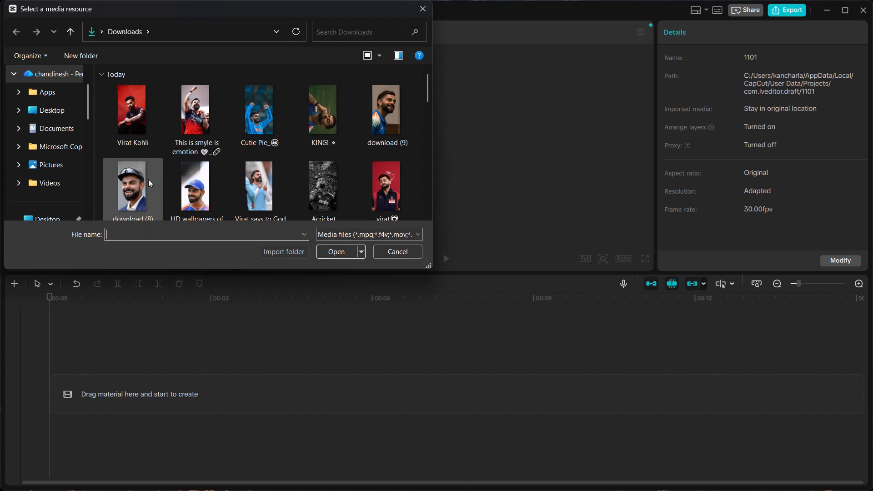
pyautogui.doubleClick(148, 179)
# Import the image "download (9)" from the Downloads folder into the project media.
pyautogui.click(110, 58)
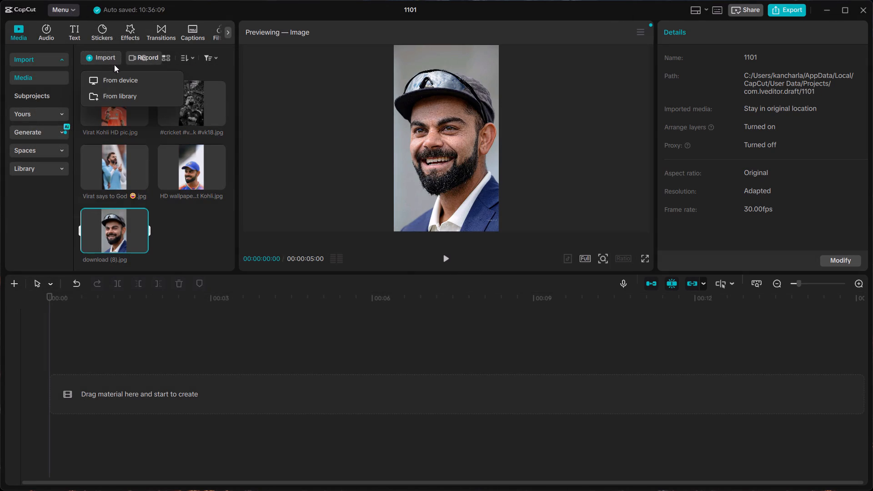
pyautogui.click(119, 79)
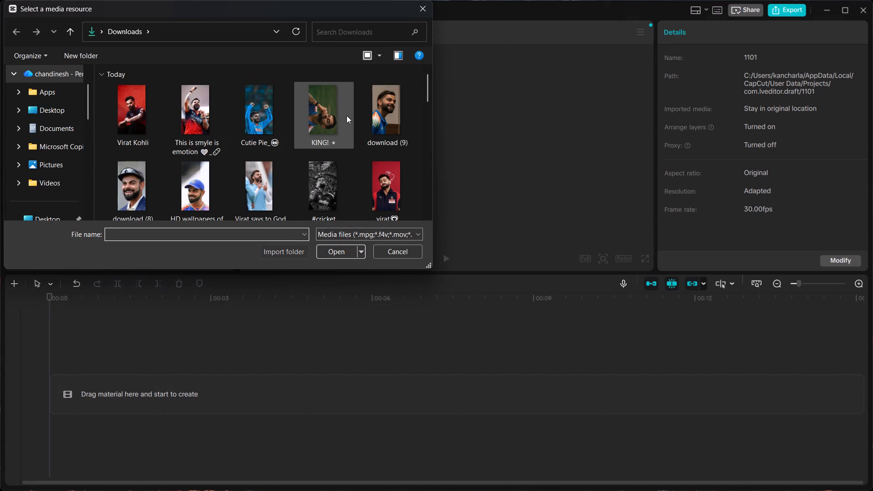
pyautogui.doubleClick(395, 117)
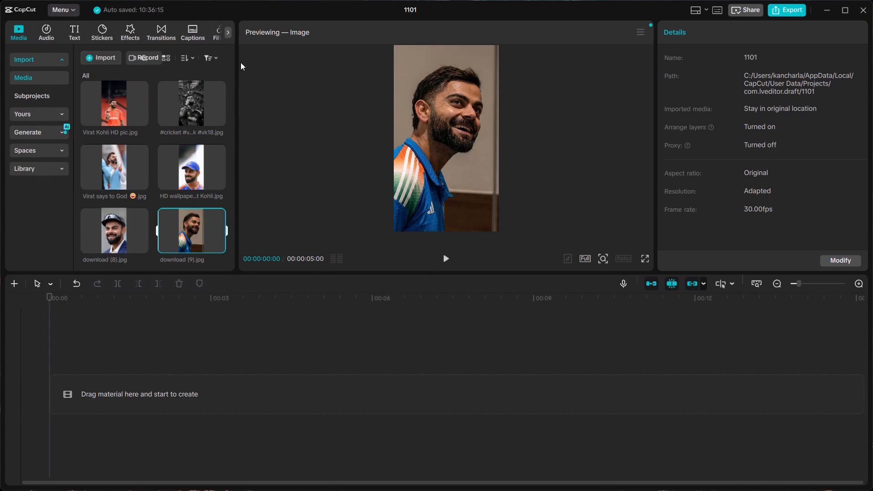
# Import the image "KING!" from the Downloads folder into the project media.
pyautogui.click(110, 57)
pyautogui.click(121, 79)
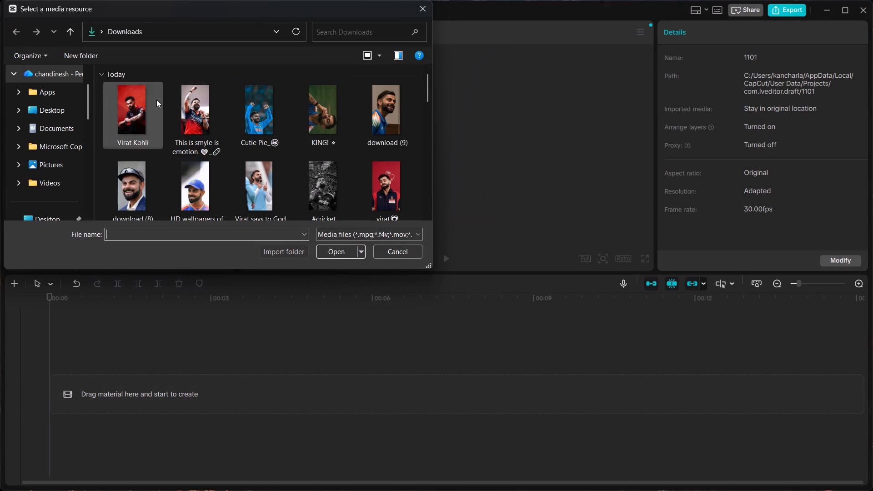
pyautogui.scroll(3, 174, 122)
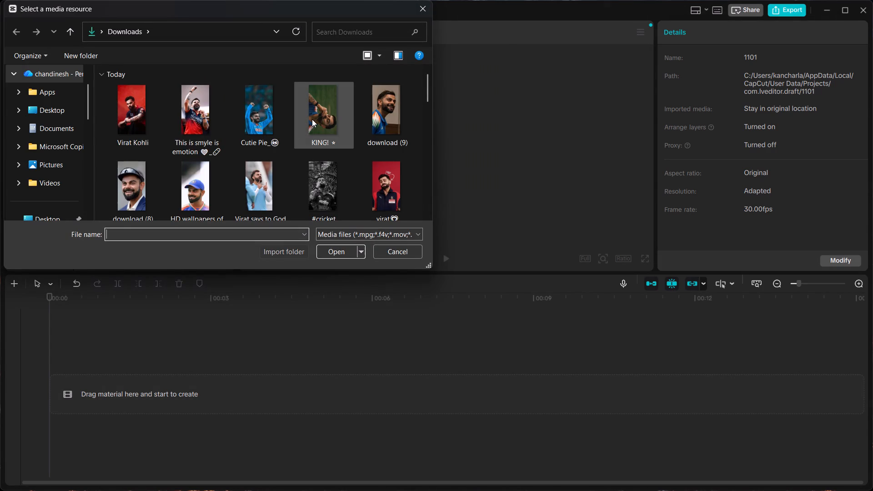
pyautogui.click(312, 119)
pyautogui.doubleClick(312, 119)
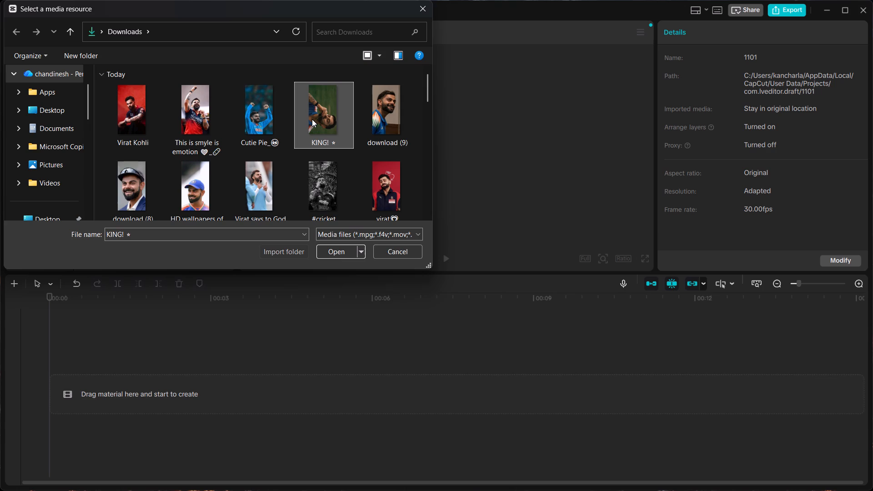
# Import the image "Cutie Pie_" from the Downloads folder into the project media.
pyautogui.click(112, 56)
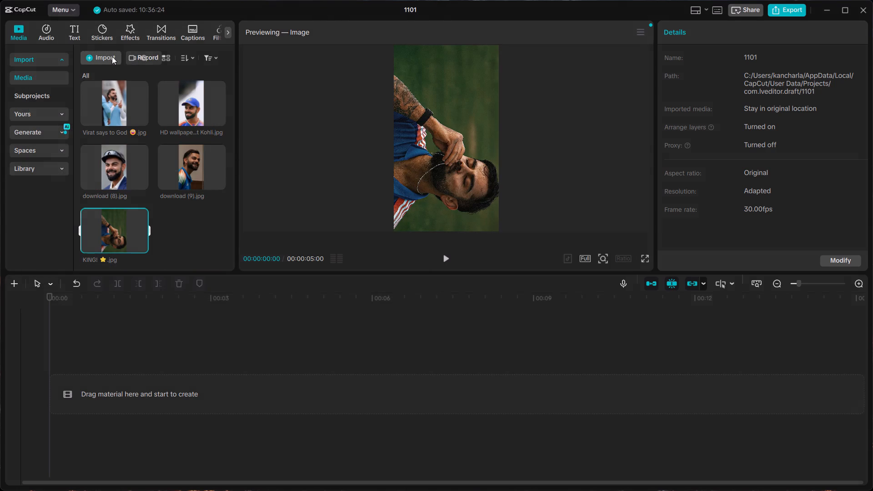
pyautogui.click(120, 80)
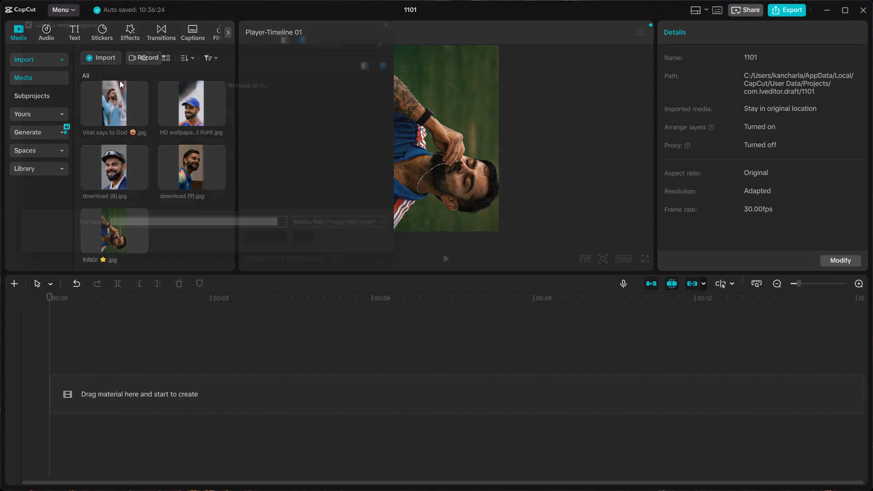
pyautogui.doubleClick(259, 113)
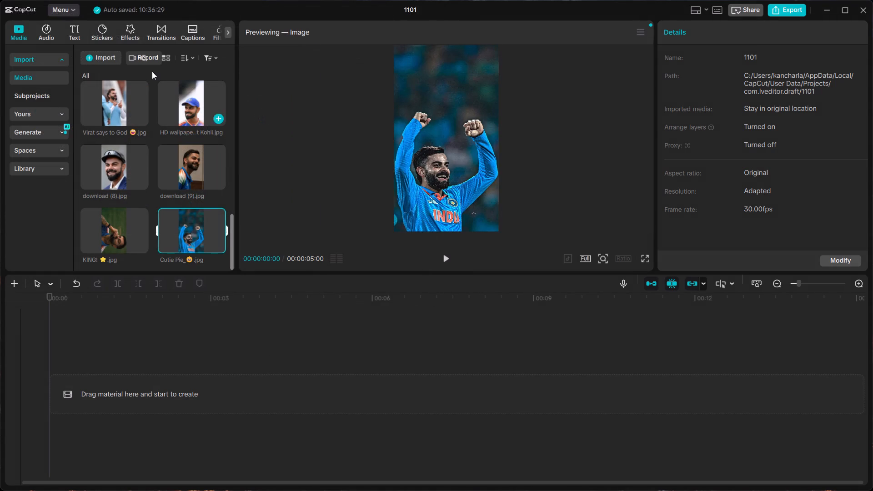
# Import the image "This is smyle is emotion" from the Downloads folder into the project media.
pyautogui.click(102, 58)
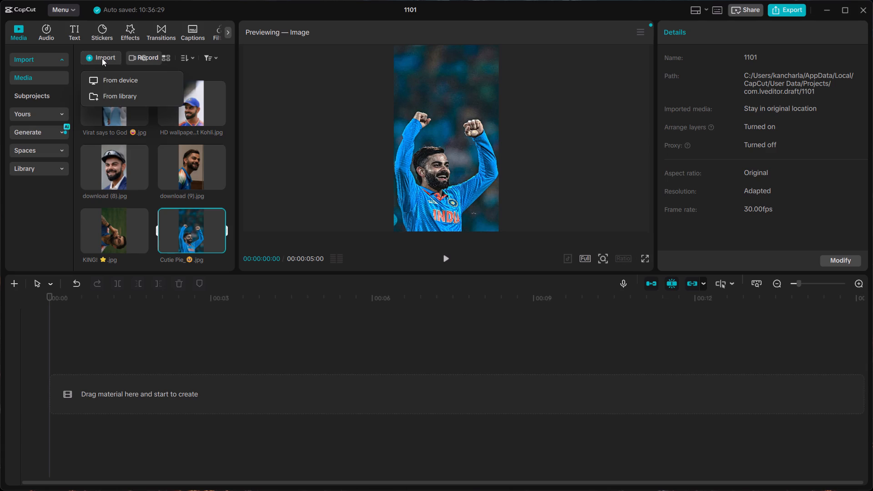
pyautogui.click(118, 80)
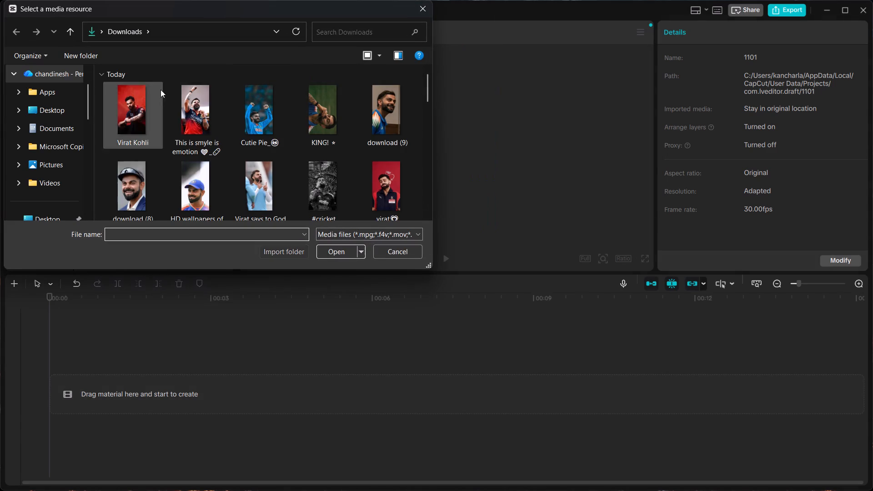
pyautogui.doubleClick(181, 110)
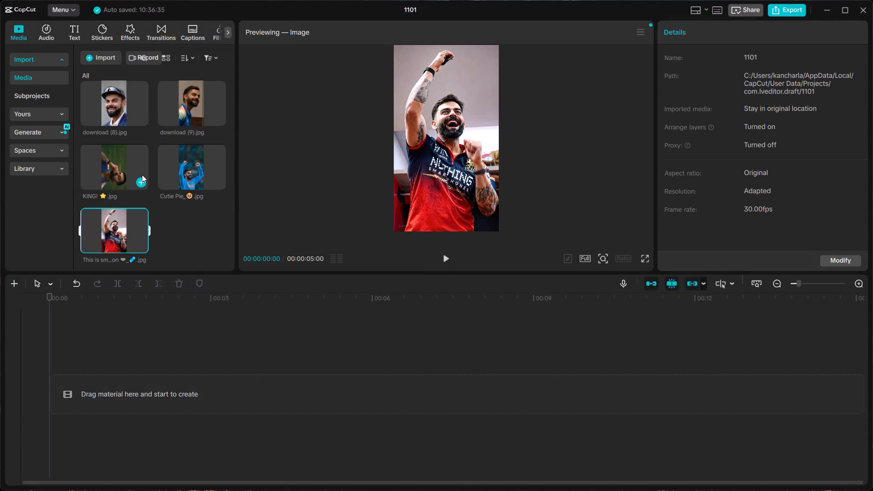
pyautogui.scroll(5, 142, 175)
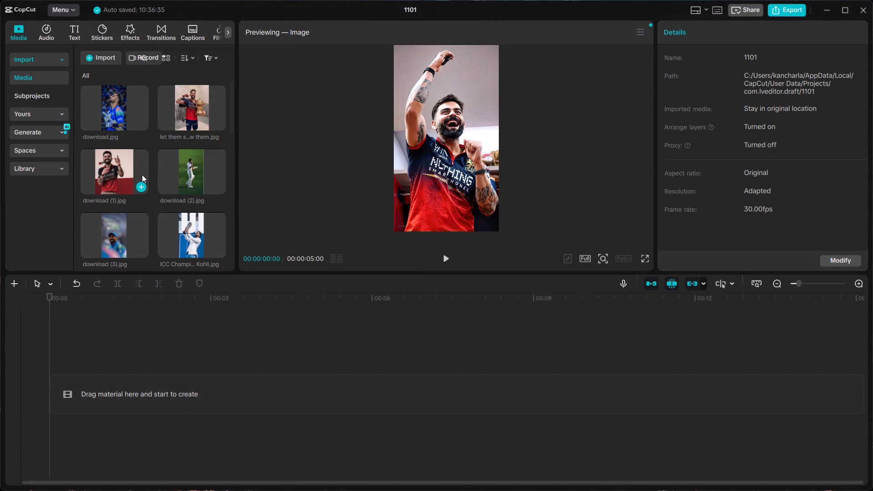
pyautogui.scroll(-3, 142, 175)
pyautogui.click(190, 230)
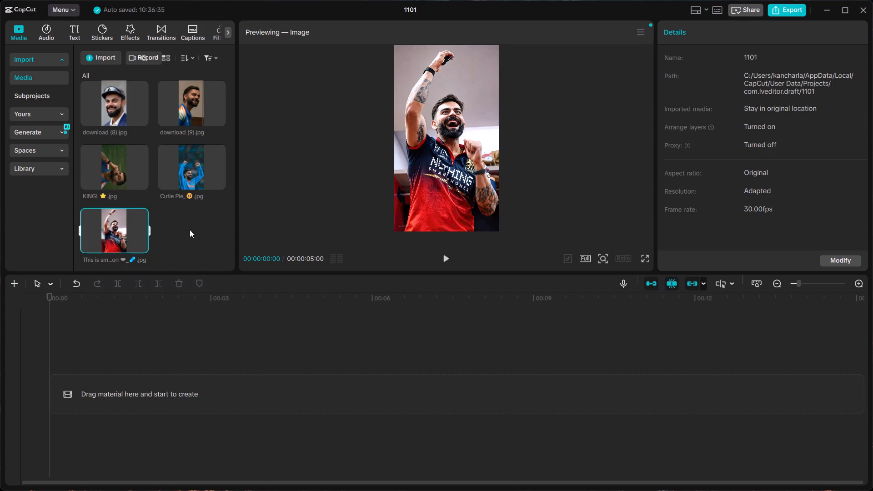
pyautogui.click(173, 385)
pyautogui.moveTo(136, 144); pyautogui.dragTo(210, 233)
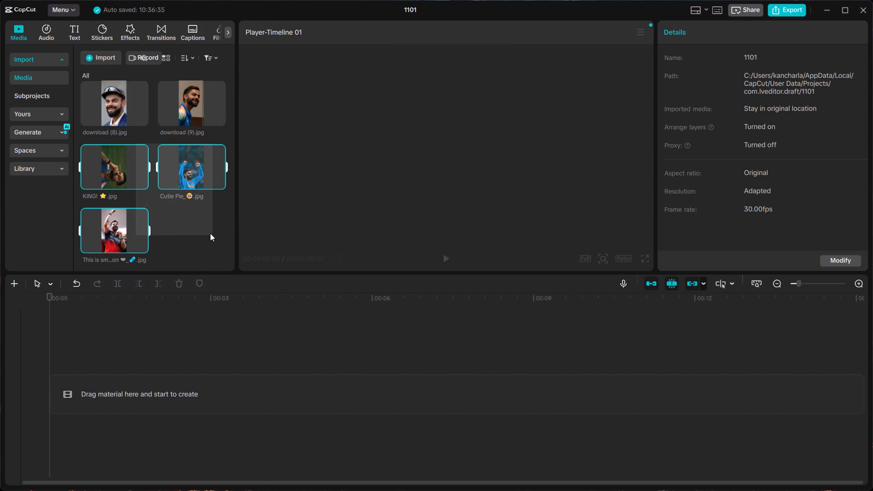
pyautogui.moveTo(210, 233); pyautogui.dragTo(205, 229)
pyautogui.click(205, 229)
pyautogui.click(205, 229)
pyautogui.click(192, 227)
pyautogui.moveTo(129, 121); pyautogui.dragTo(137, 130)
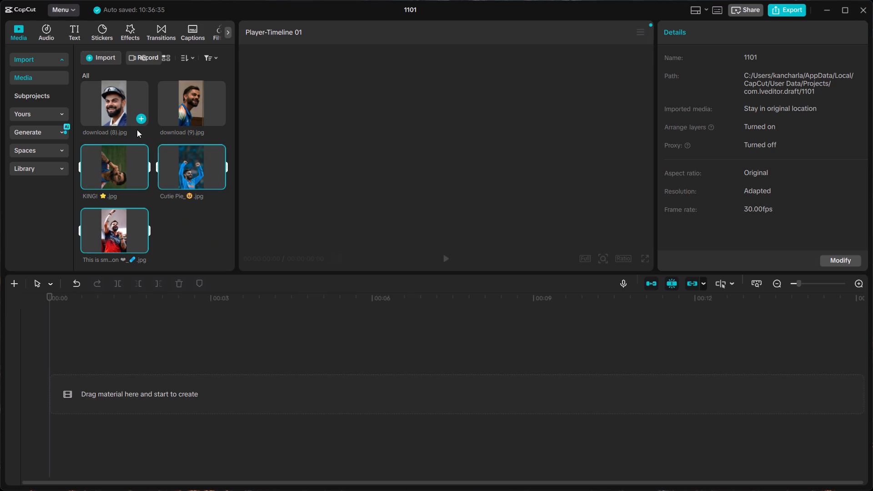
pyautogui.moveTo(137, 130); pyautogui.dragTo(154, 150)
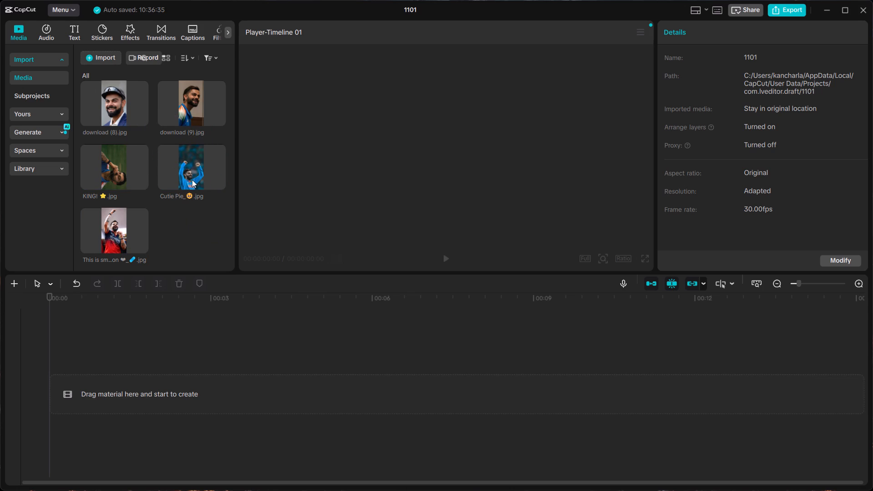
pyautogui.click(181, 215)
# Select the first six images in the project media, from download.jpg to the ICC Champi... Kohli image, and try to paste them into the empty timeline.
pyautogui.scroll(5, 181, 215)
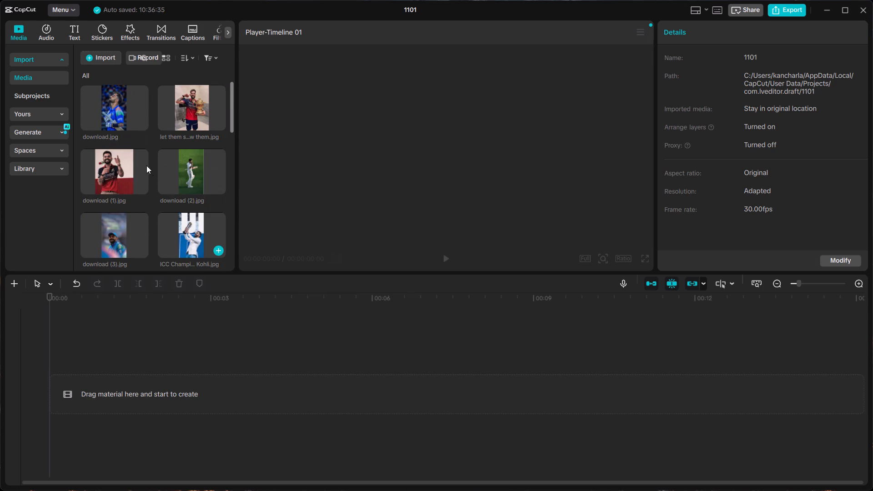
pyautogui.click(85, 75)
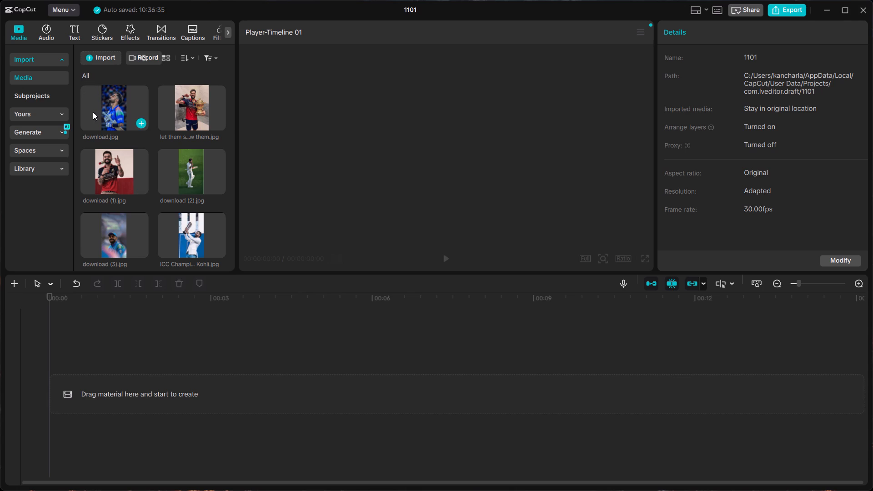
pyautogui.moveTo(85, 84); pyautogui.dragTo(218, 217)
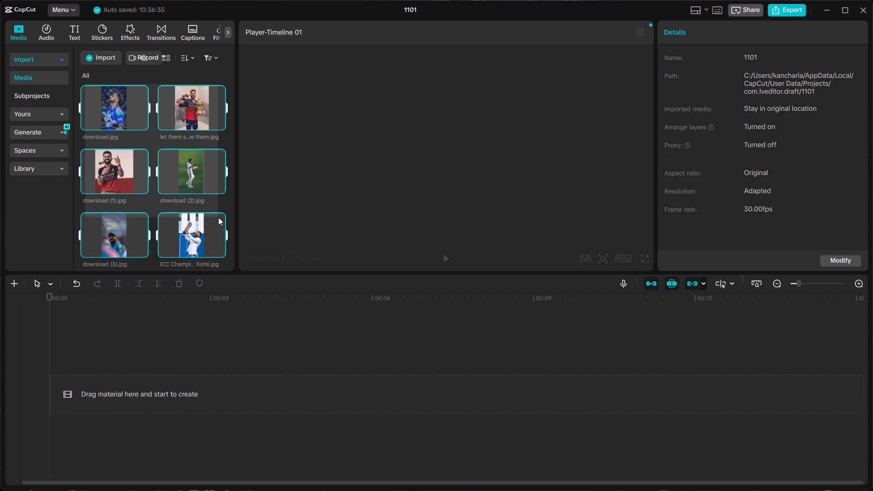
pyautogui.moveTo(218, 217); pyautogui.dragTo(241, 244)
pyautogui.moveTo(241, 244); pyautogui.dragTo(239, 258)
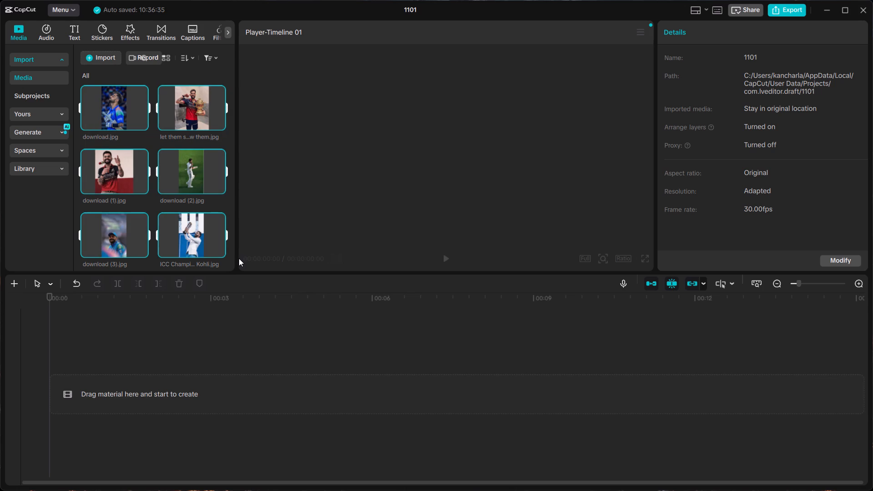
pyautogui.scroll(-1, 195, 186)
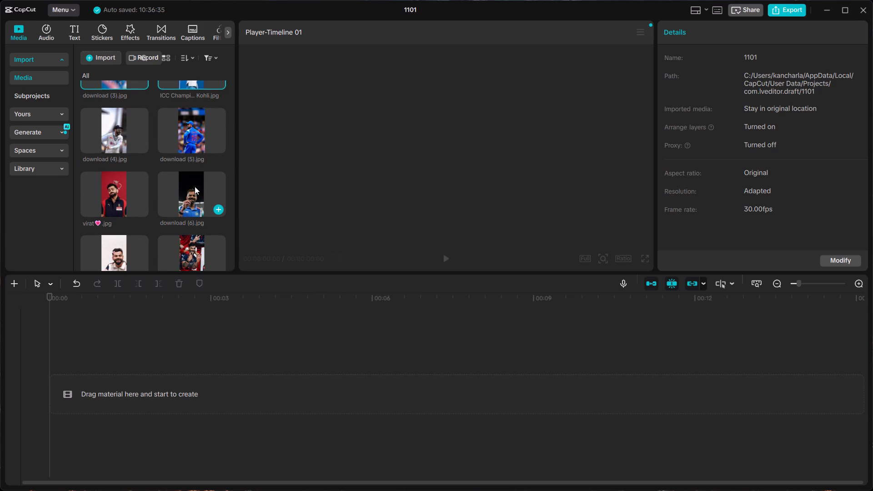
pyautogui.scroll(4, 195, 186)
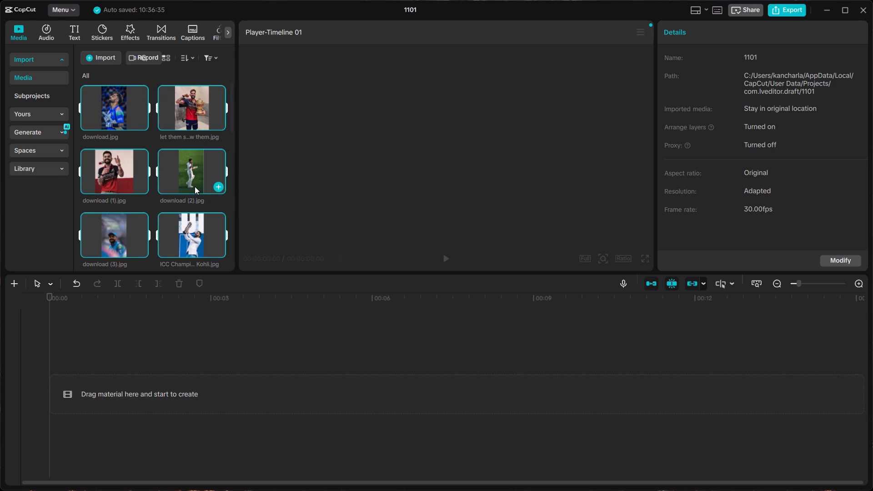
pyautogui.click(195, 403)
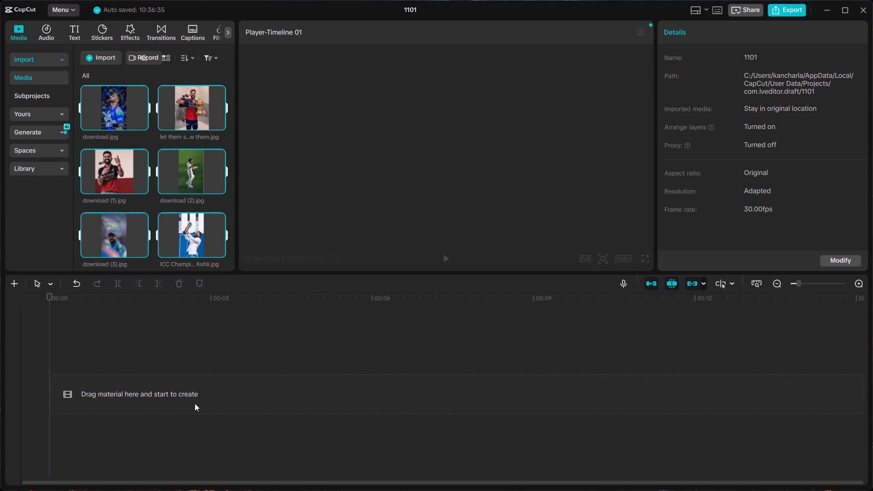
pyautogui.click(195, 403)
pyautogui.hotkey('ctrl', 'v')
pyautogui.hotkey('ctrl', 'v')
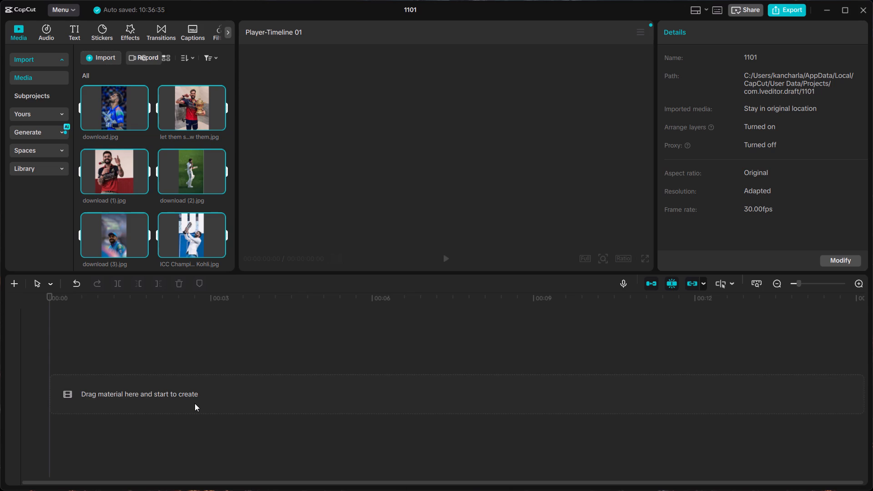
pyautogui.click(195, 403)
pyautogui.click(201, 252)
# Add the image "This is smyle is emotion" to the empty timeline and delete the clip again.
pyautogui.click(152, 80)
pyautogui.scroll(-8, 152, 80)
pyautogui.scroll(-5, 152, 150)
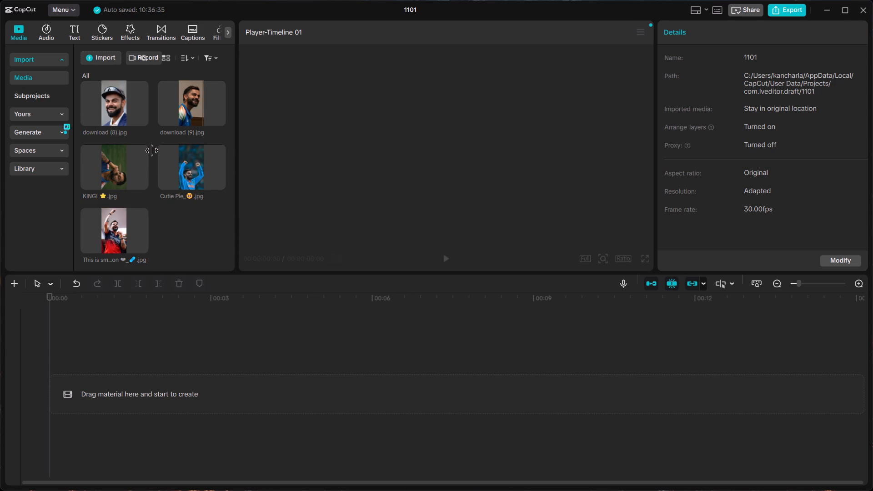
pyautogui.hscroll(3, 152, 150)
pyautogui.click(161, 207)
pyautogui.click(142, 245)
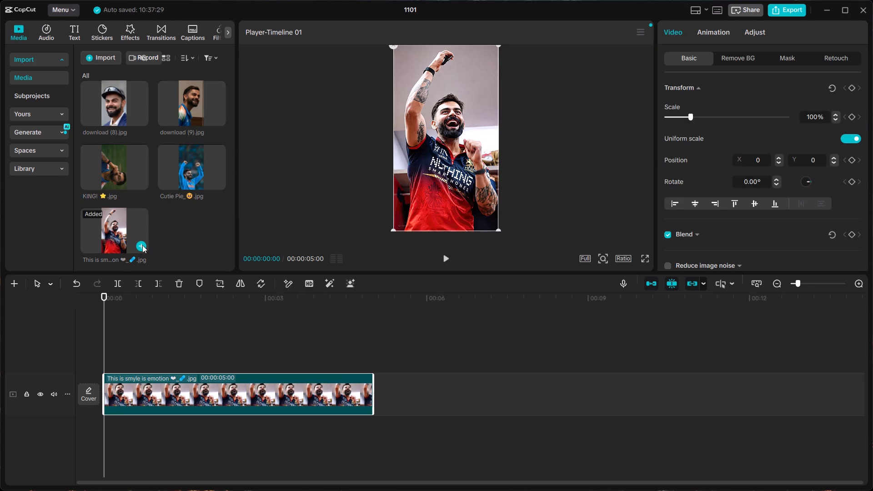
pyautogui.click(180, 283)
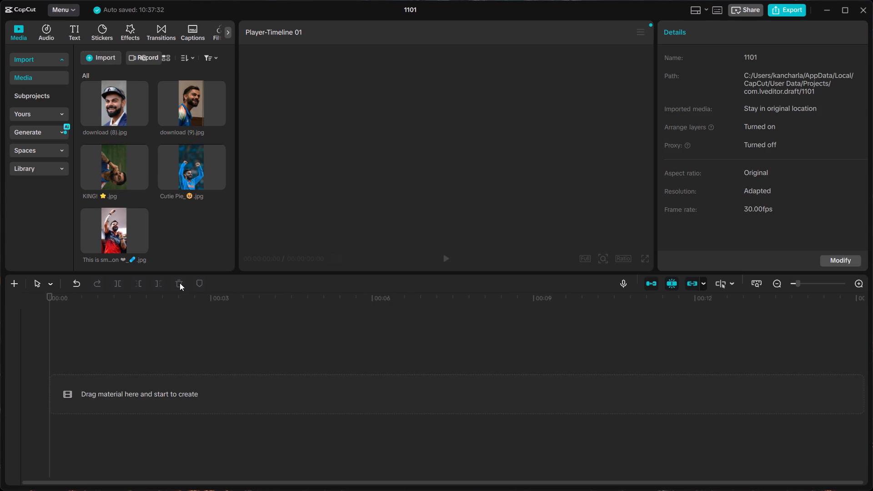
# Add download.jpg, "let them speak now show them", download (1).jpg and download (2).jpg one by one at the start of the timeline.
pyautogui.scroll(4, 180, 283)
pyautogui.scroll(8, 185, 204)
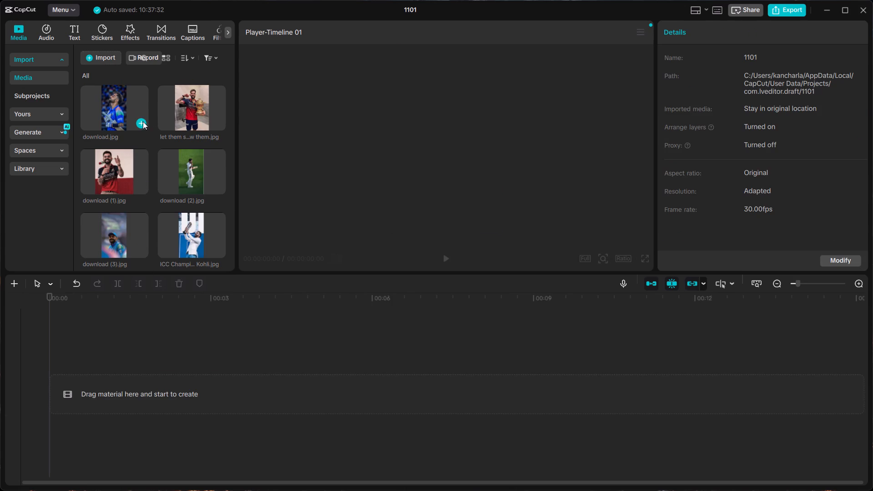
pyautogui.click(141, 122)
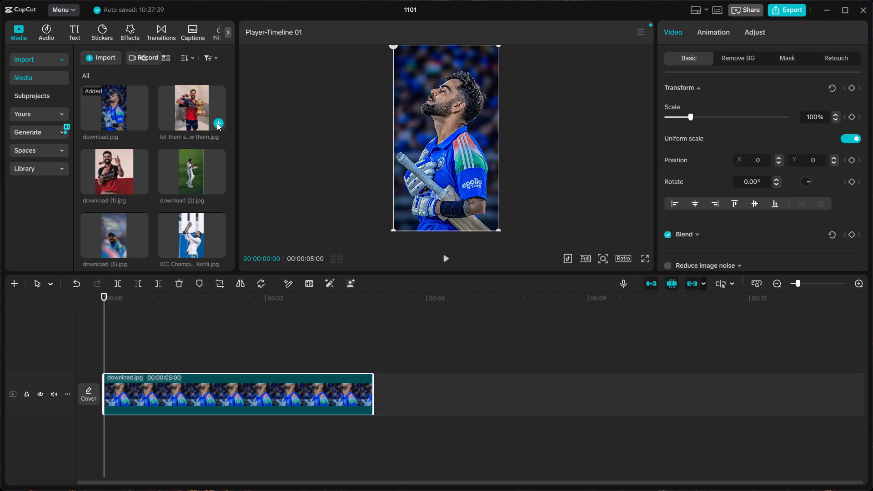
pyautogui.click(217, 123)
pyautogui.click(142, 185)
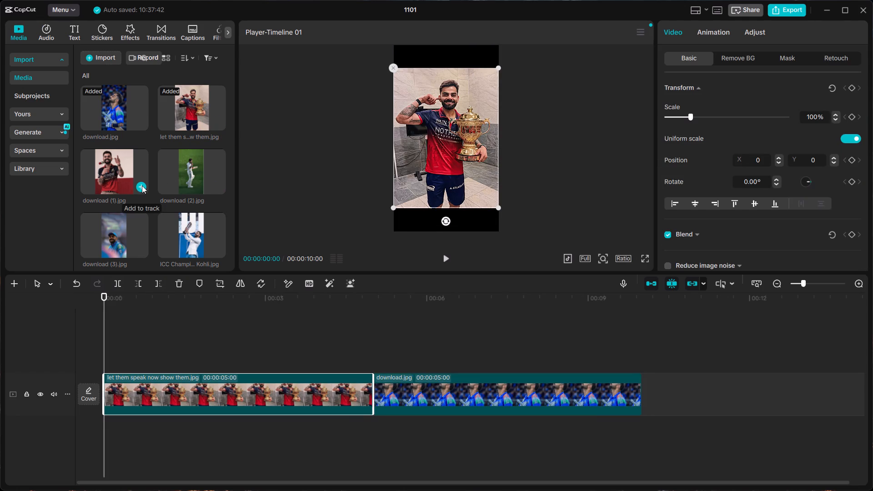
pyautogui.click(219, 185)
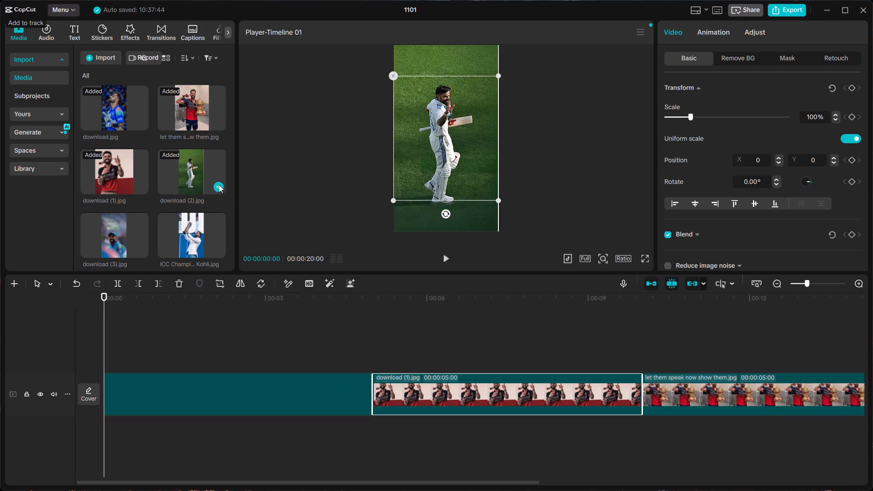
# Add download (3).jpg, the ICC Champions Trophy image, download (4).jpg and download (5).jpg one by one at the start of the timeline.
pyautogui.scroll(-1, 176, 187)
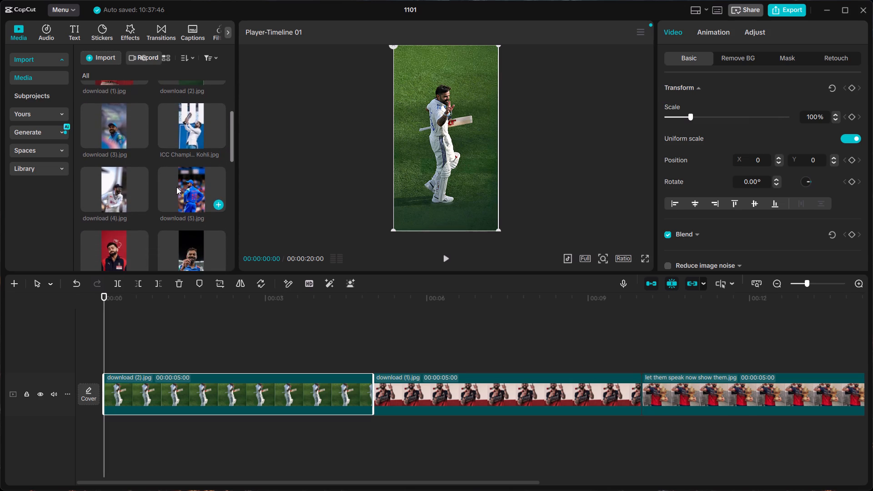
pyautogui.scroll(-1, 176, 187)
pyautogui.click(140, 132)
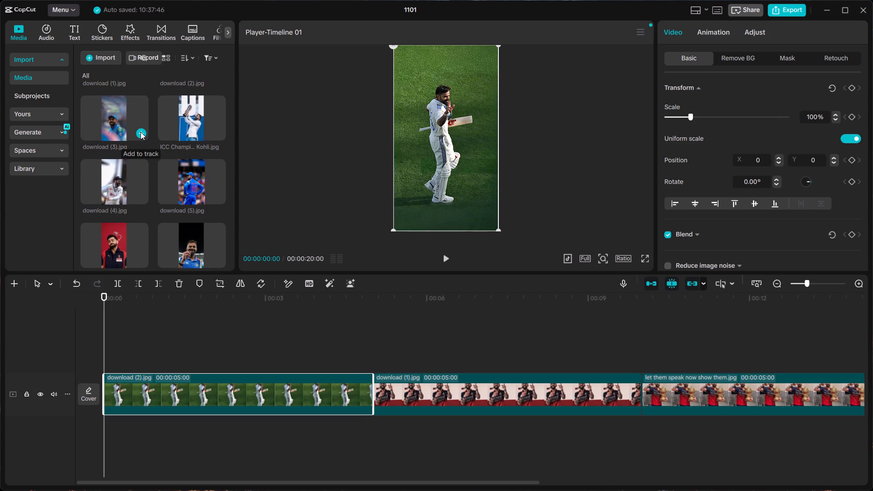
pyautogui.click(221, 135)
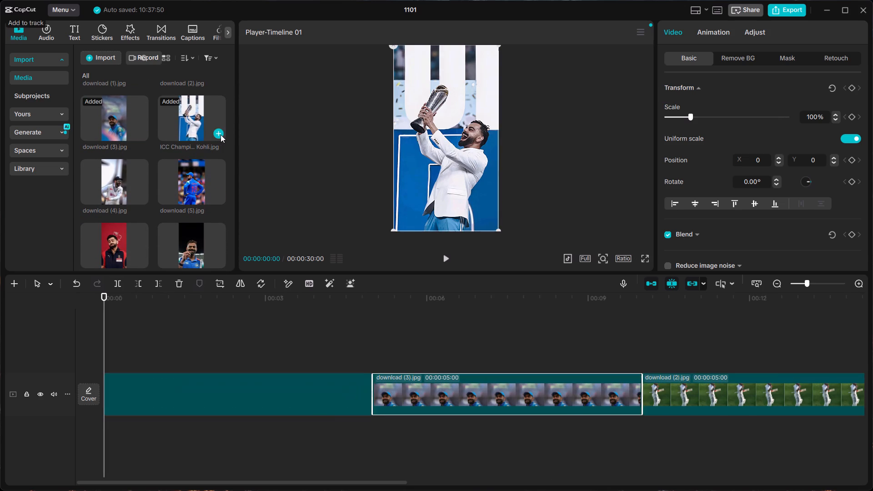
pyautogui.click(143, 199)
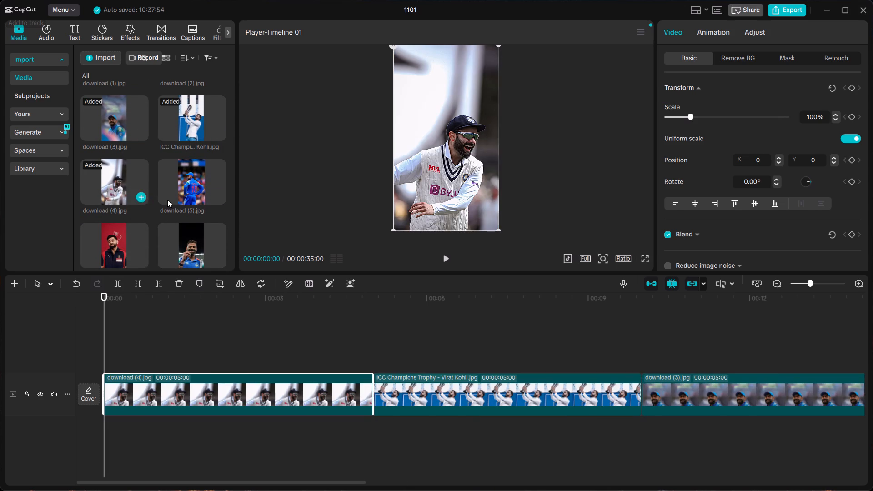
pyautogui.click(216, 195)
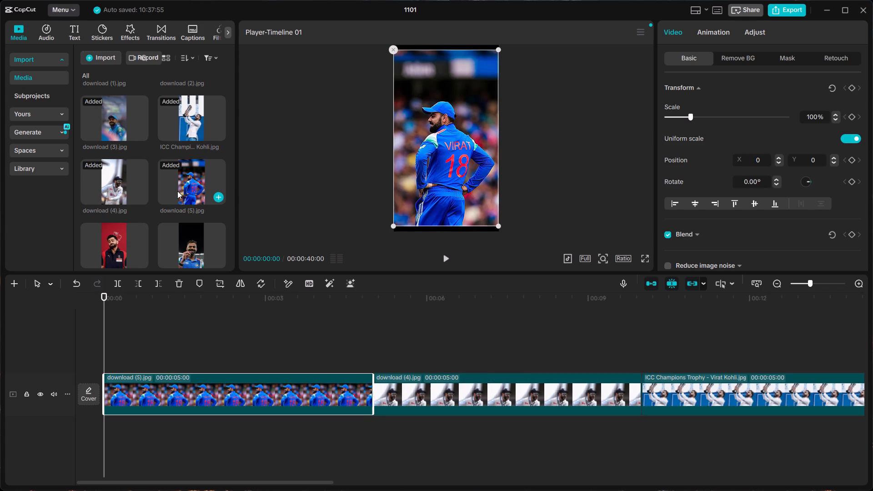
# Add virat, download (6), download (7), Virat Kohli Wallpaper IPL 2026, Virat Kohli HD pic and the #cricket image one by one at the timeline start.
pyautogui.scroll(-1, 177, 191)
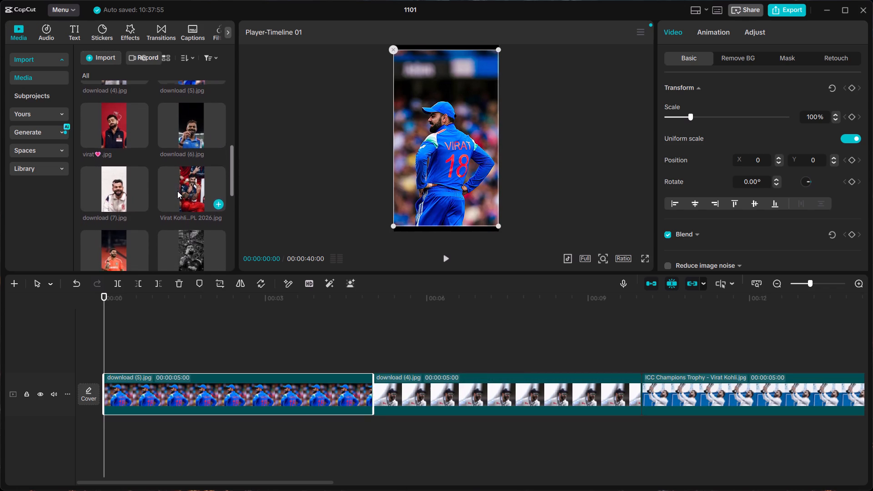
pyautogui.scroll(-1, 177, 191)
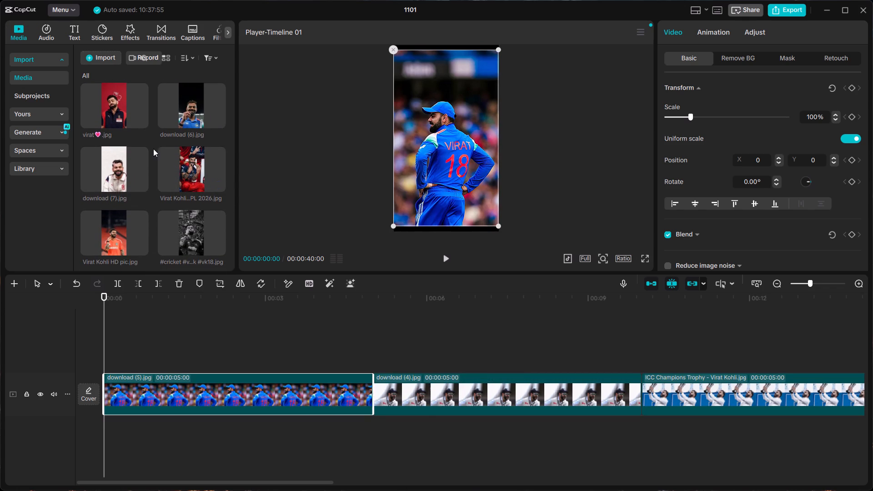
pyautogui.click(139, 121)
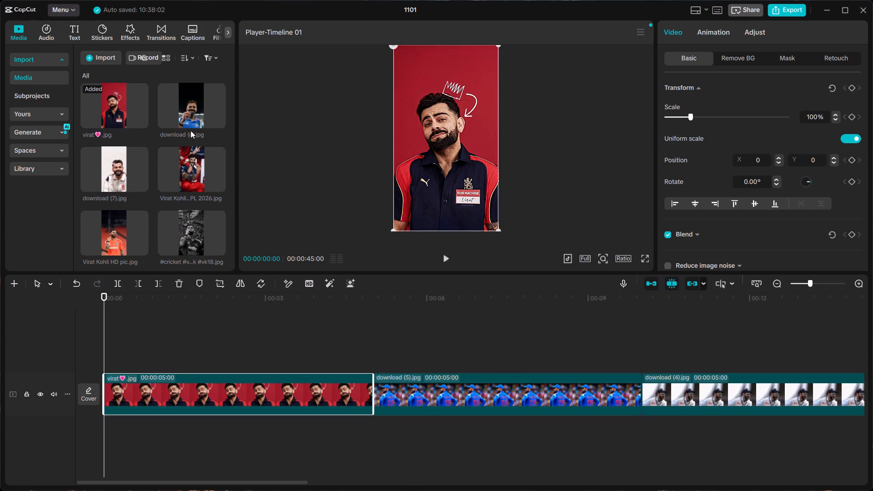
pyautogui.click(220, 120)
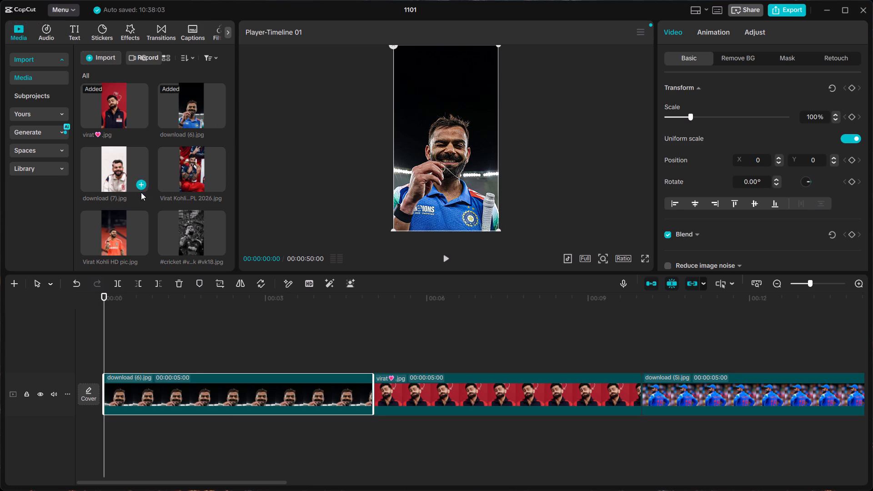
pyautogui.click(141, 185)
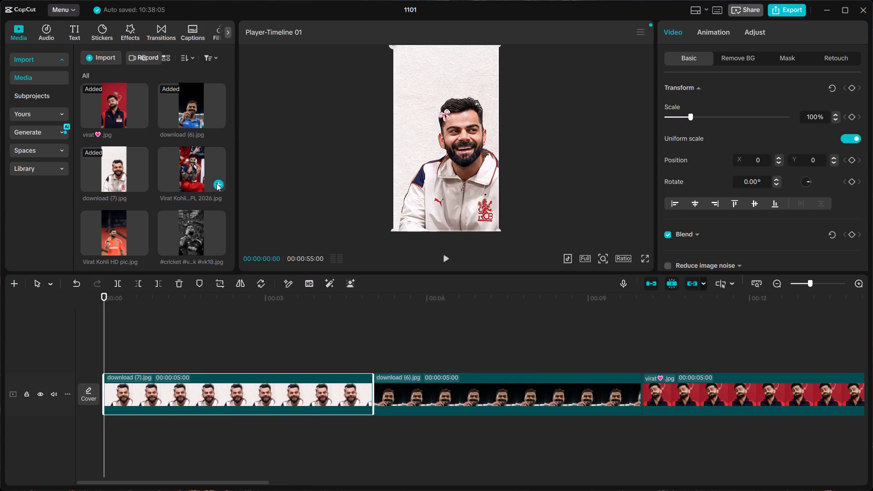
pyautogui.click(216, 183)
pyautogui.click(141, 248)
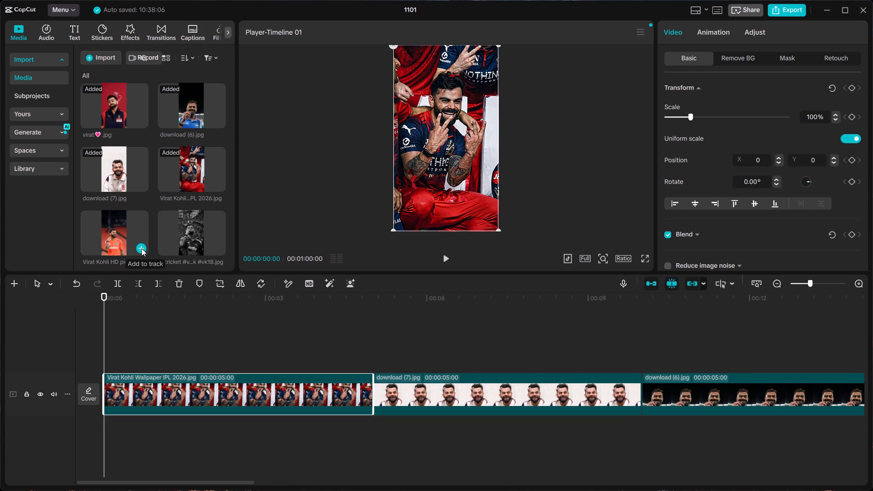
pyautogui.click(216, 248)
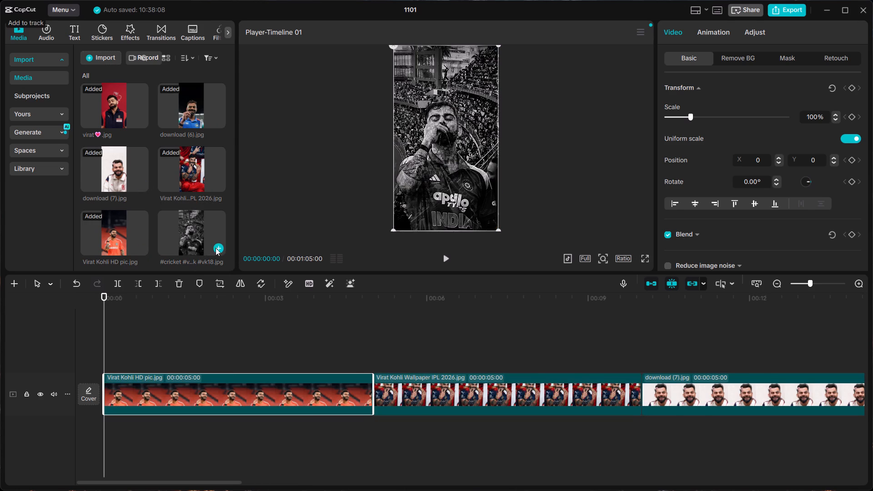
# Add Virat says to God, HD wallpapers of virat Kohli, download (8), download (9), KING! and Cutie Pie_ one by one at the timeline start.
pyautogui.scroll(-2, 185, 215)
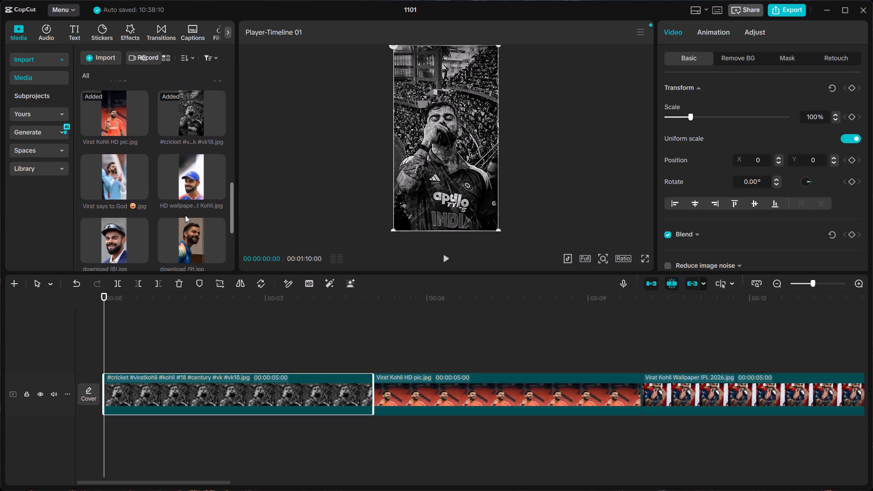
pyautogui.scroll(-1, 185, 215)
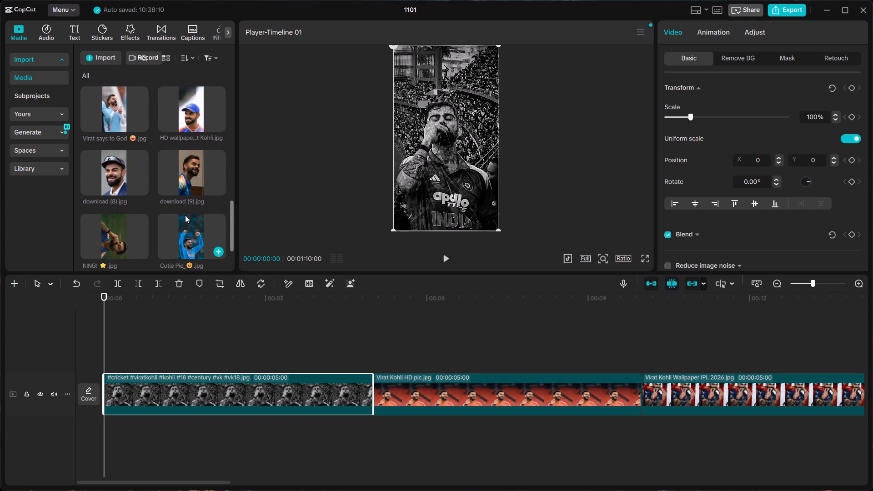
pyautogui.scroll(-1, 185, 215)
pyautogui.click(140, 124)
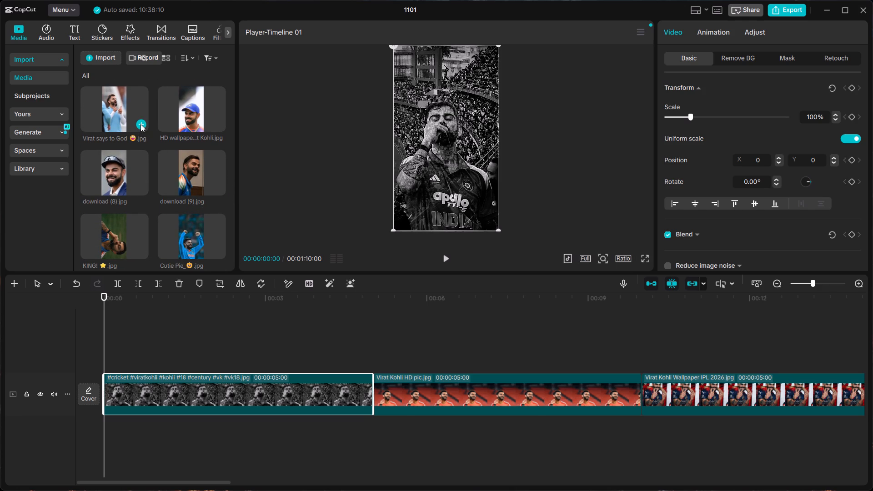
pyautogui.click(219, 121)
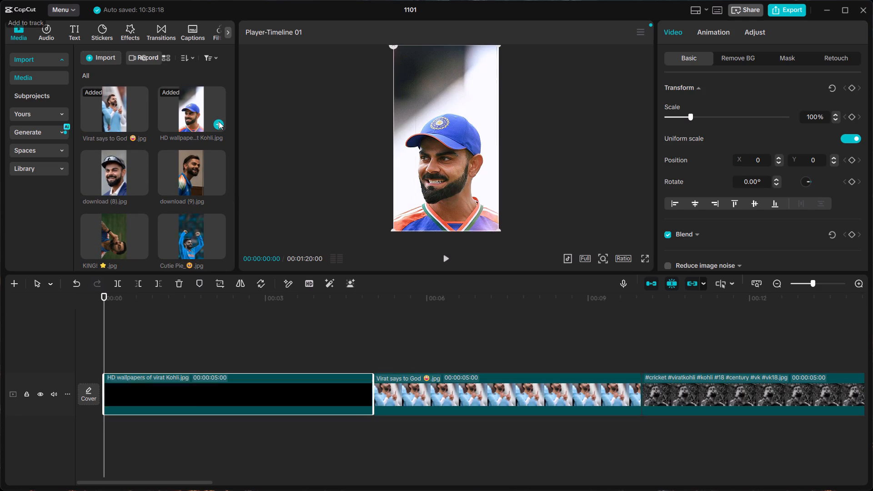
pyautogui.click(141, 187)
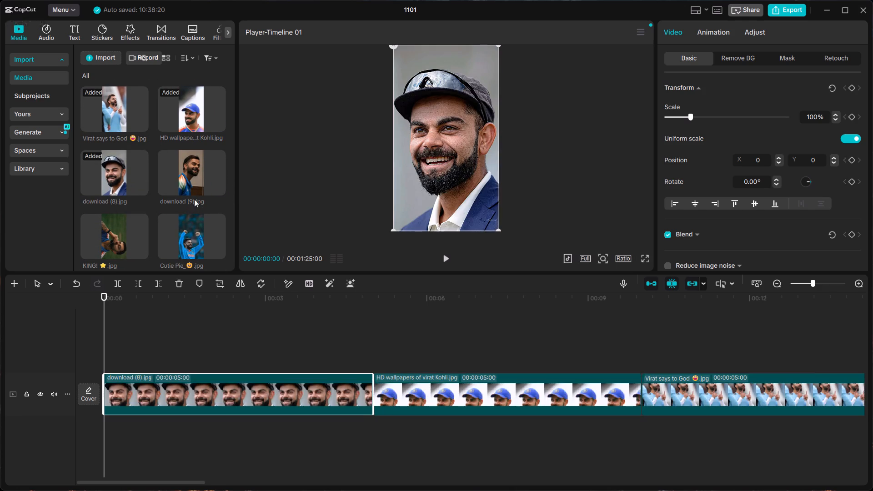
pyautogui.click(217, 188)
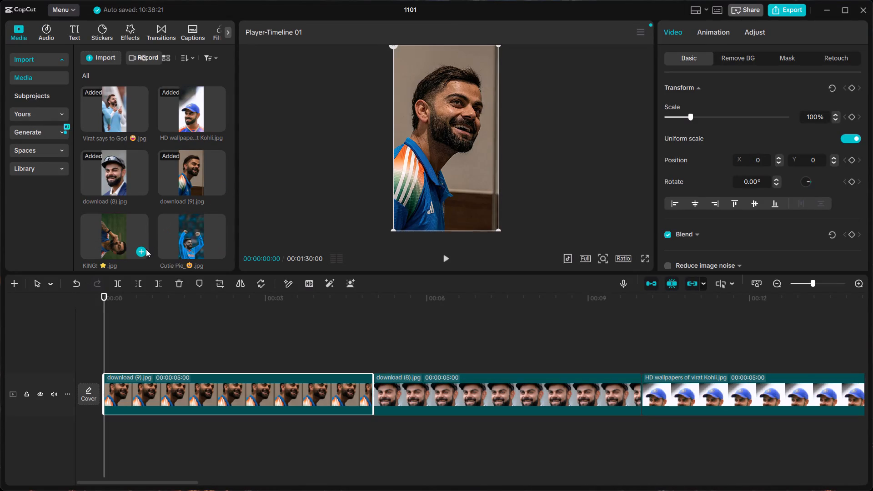
pyautogui.click(146, 251)
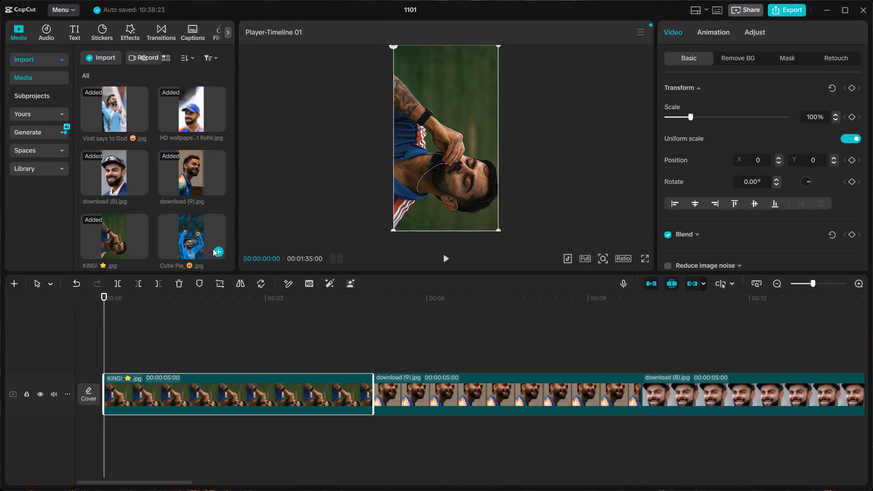
pyautogui.click(221, 249)
# Add the last image, "This is smyle is emotion", at the start of the timeline.
pyautogui.scroll(-1, 186, 190)
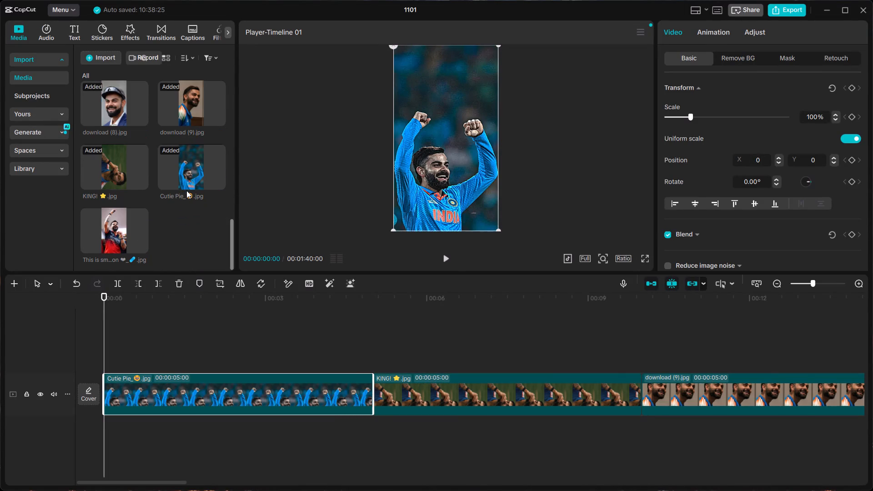
pyautogui.scroll(-1, 186, 190)
pyautogui.click(145, 243)
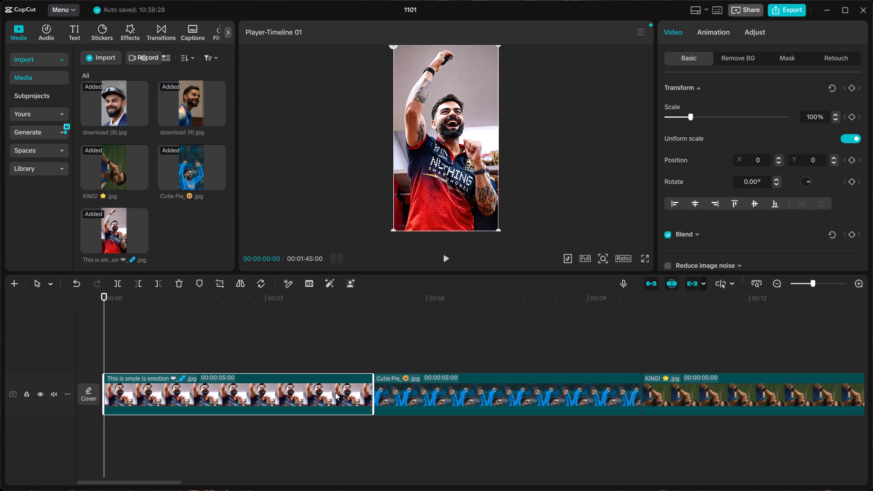
# Trim the opening "This is smyle is emotion" clip to 3 seconds and play the timeline preview.
pyautogui.moveTo(373, 391); pyautogui.dragTo(237, 396)
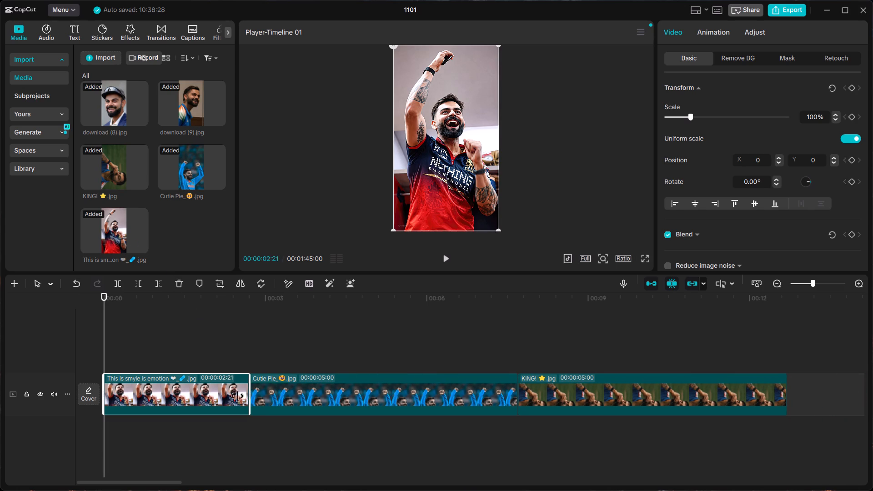
pyautogui.moveTo(237, 396); pyautogui.dragTo(177, 398)
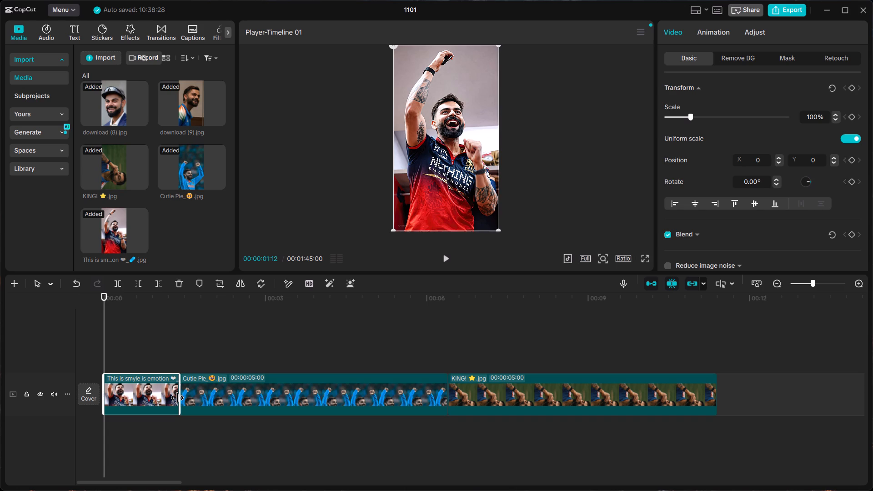
pyautogui.moveTo(177, 398); pyautogui.dragTo(259, 396)
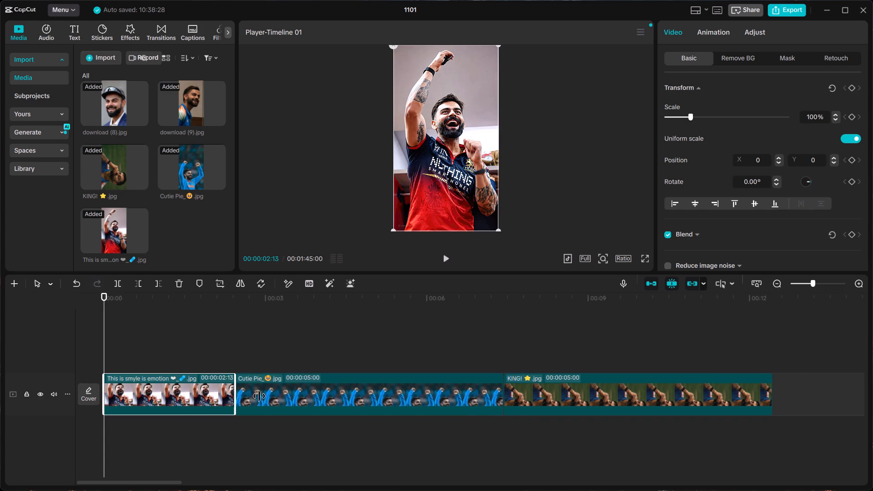
pyautogui.moveTo(259, 396); pyautogui.dragTo(276, 393)
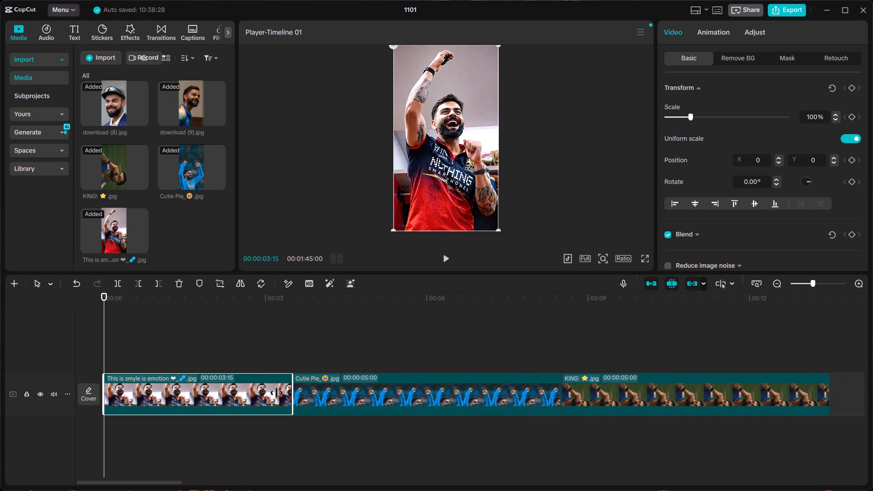
pyautogui.moveTo(276, 393); pyautogui.dragTo(271, 392)
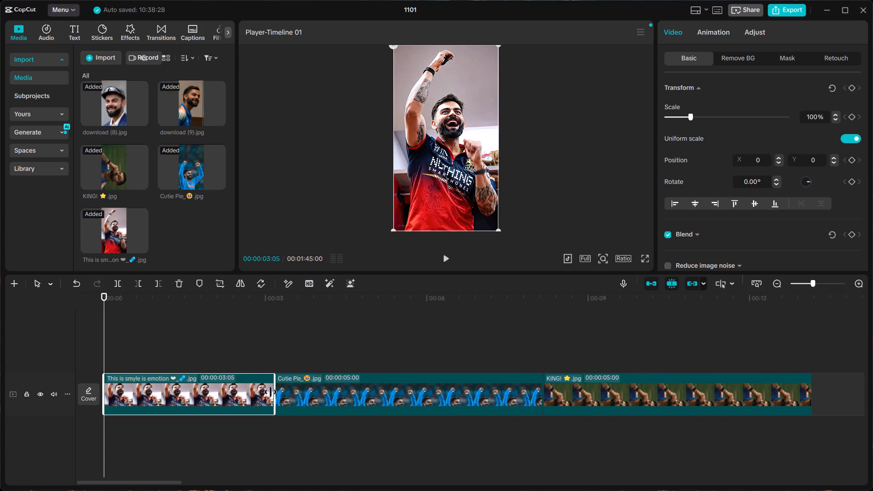
pyautogui.moveTo(271, 392); pyautogui.dragTo(262, 391)
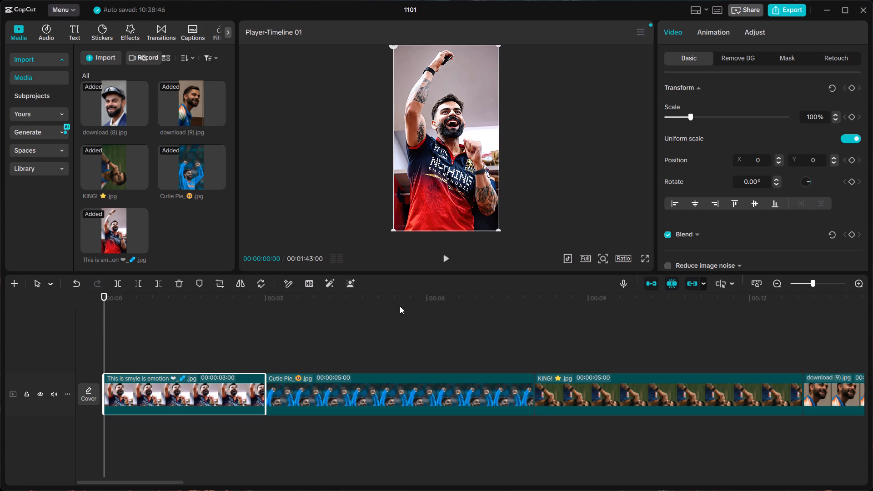
pyautogui.click(446, 257)
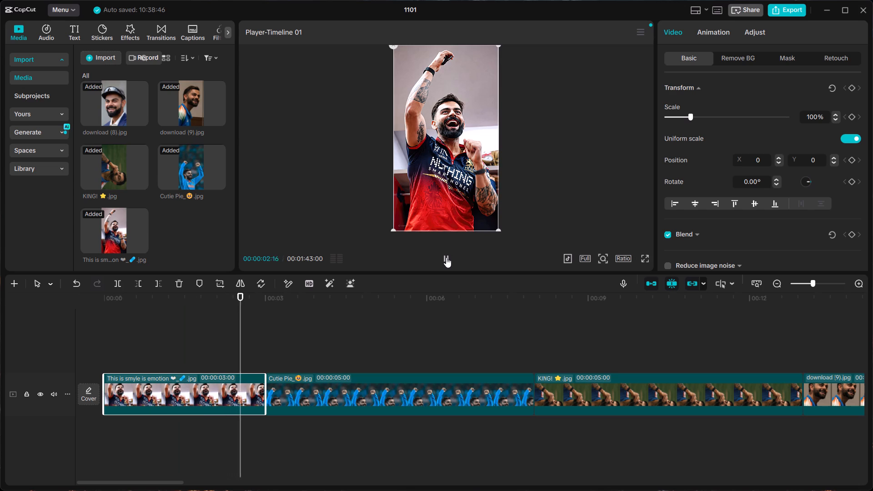
# Shorten the Cutie Pie_ clip, the second on the timeline, to 3 seconds by trimming its end.
pyautogui.click(505, 388)
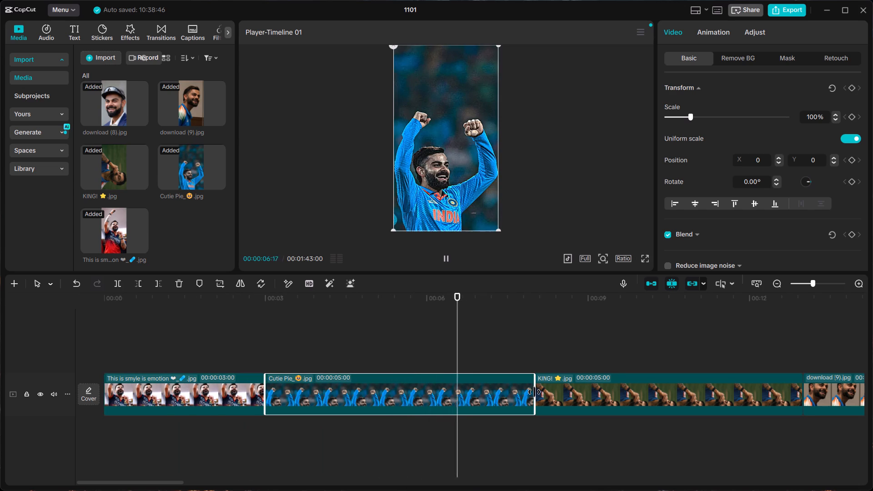
pyautogui.moveTo(534, 392); pyautogui.dragTo(426, 401)
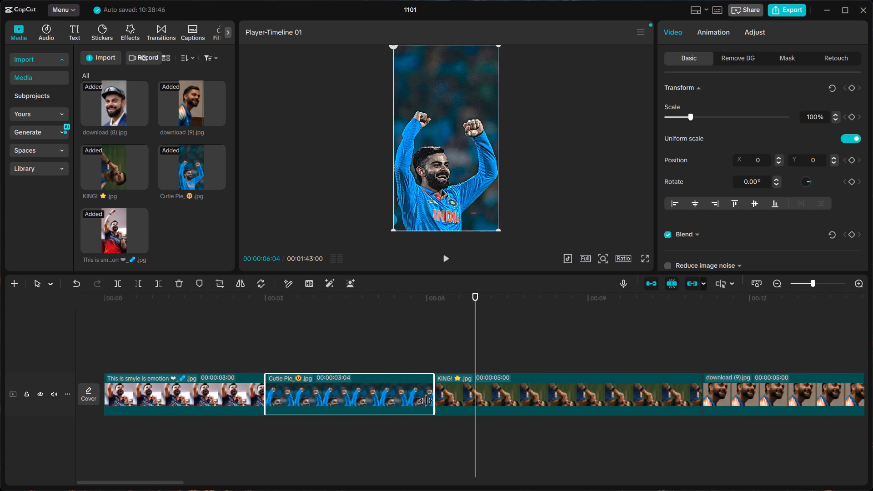
pyautogui.moveTo(426, 401); pyautogui.dragTo(420, 401)
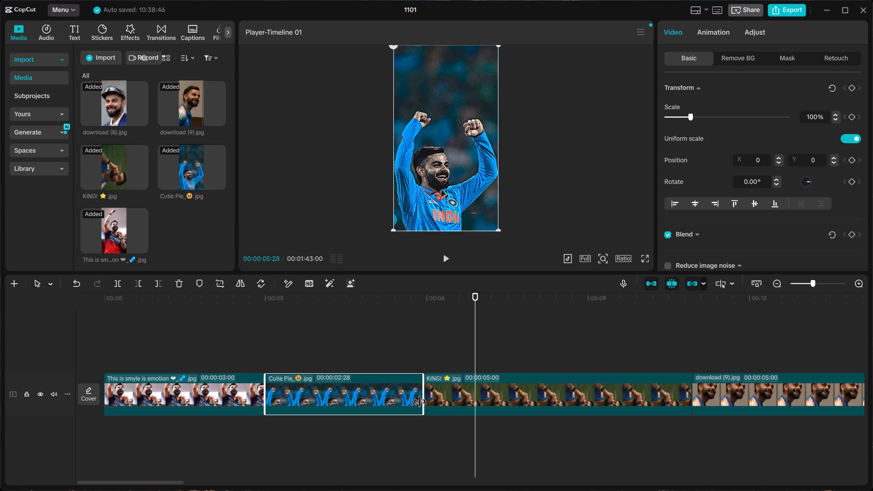
pyautogui.moveTo(420, 401); pyautogui.dragTo(425, 399)
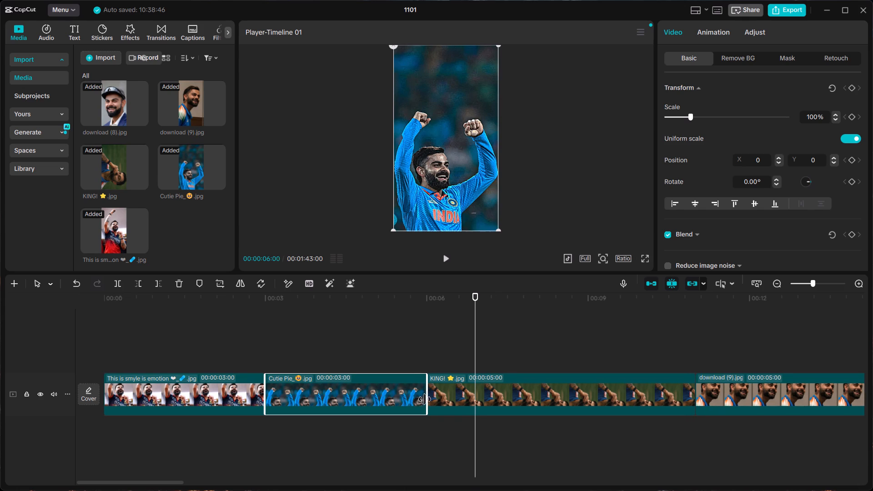
pyautogui.moveTo(425, 399); pyautogui.dragTo(424, 400)
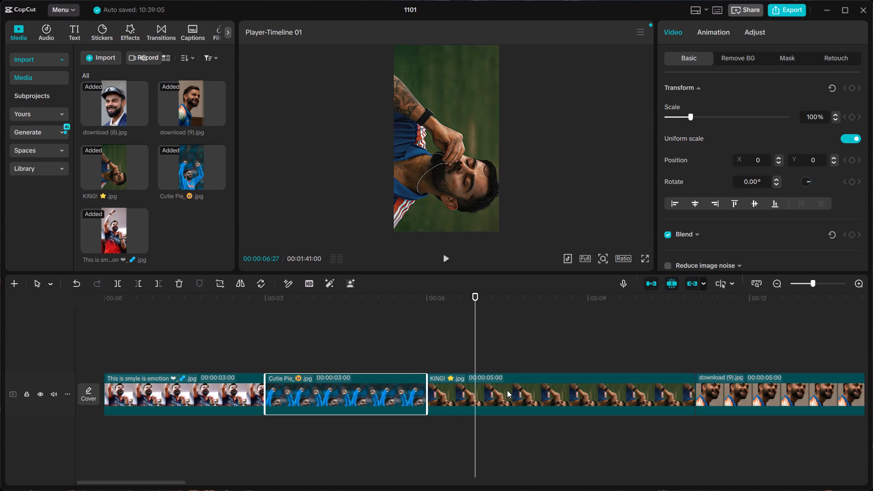
# Shorten the KING! clip to 3 seconds so that it ends at the 9-second mark.
pyautogui.click(509, 392)
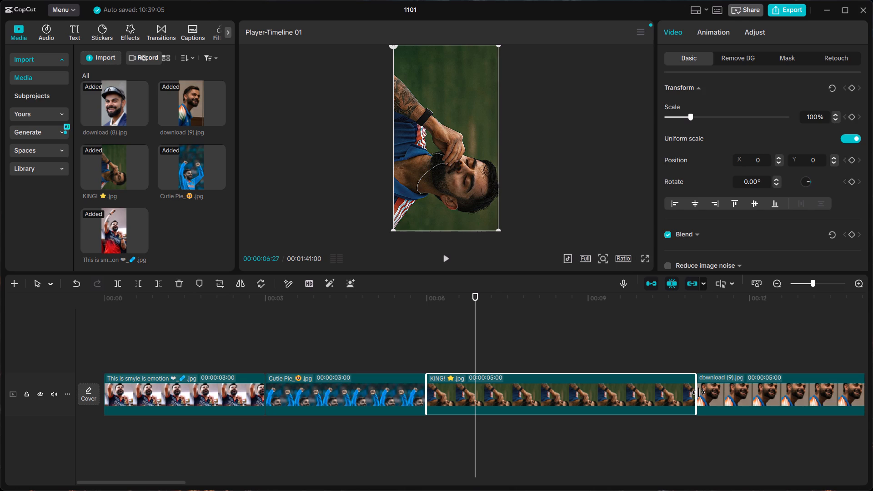
pyautogui.moveTo(698, 392); pyautogui.dragTo(599, 392)
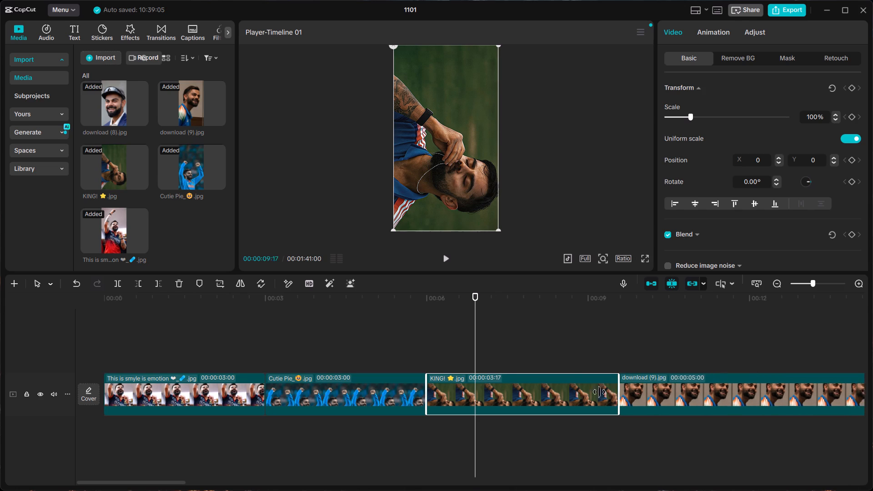
pyautogui.moveTo(599, 392); pyautogui.dragTo(591, 394)
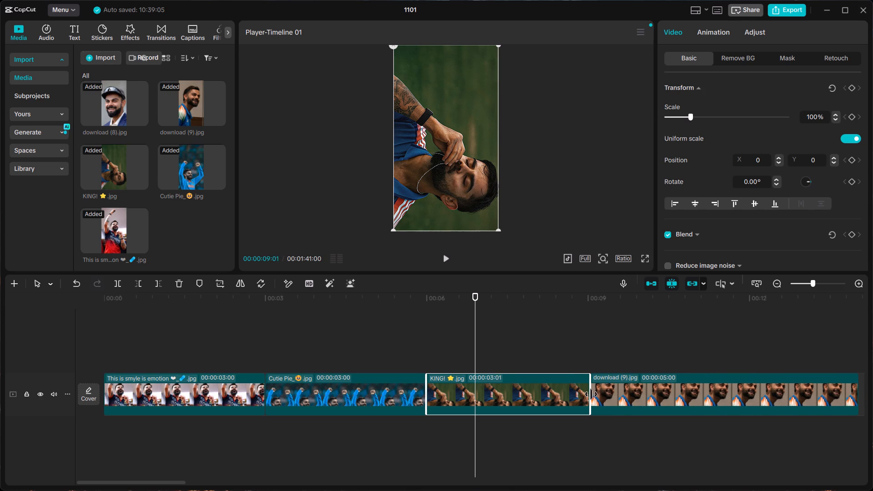
pyautogui.moveTo(591, 394); pyautogui.dragTo(589, 394)
# Trim the end of the download (9).jpg clip to give it a 3-second duration.
pyautogui.click(641, 391)
pyautogui.hscroll(-1, 641, 391)
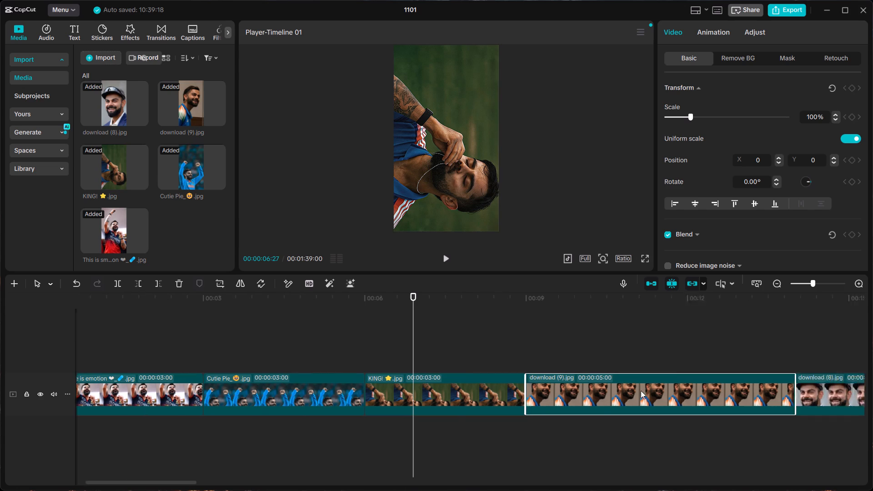
pyautogui.hscroll(-2, 641, 391)
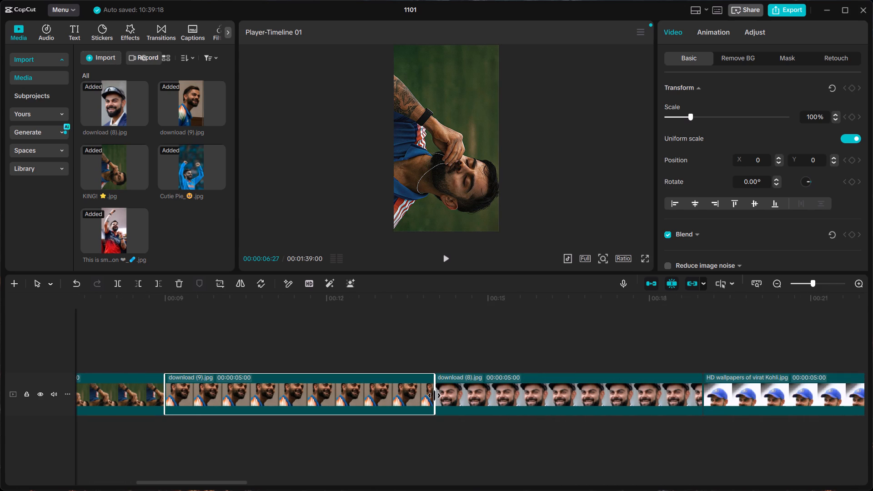
pyautogui.moveTo(434, 396); pyautogui.dragTo(338, 393)
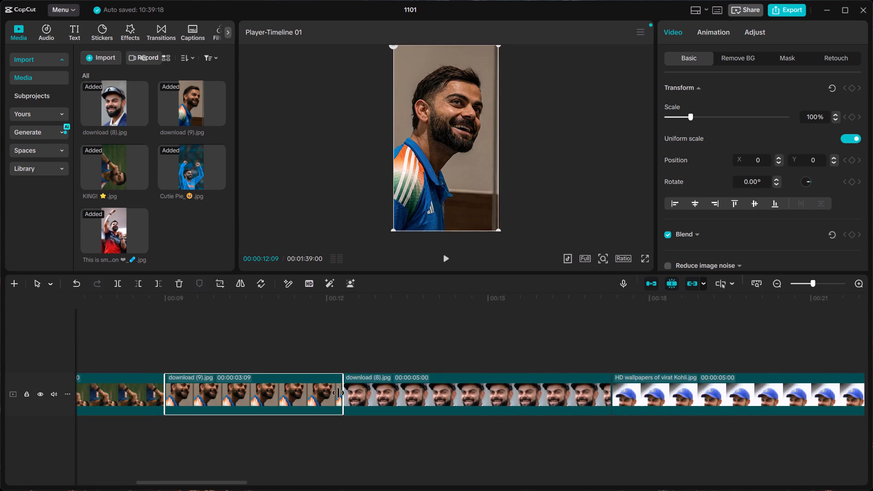
pyautogui.moveTo(338, 393); pyautogui.dragTo(326, 396)
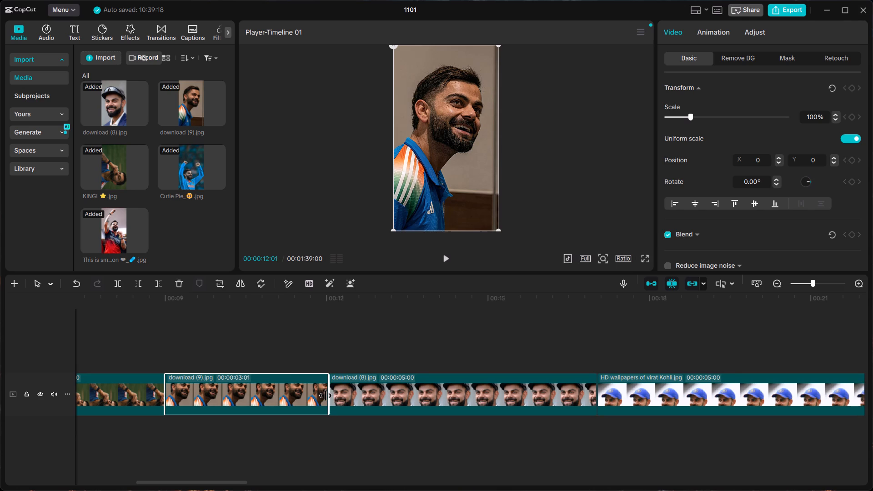
pyautogui.moveTo(326, 396); pyautogui.dragTo(325, 396)
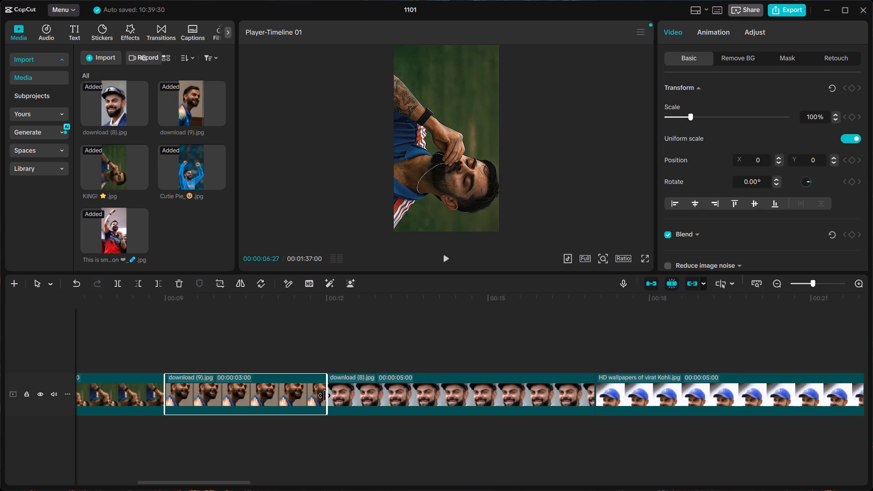
# Trim the end of the download (8).jpg clip to a 3-second duration, ending at 15 seconds.
pyautogui.click(561, 390)
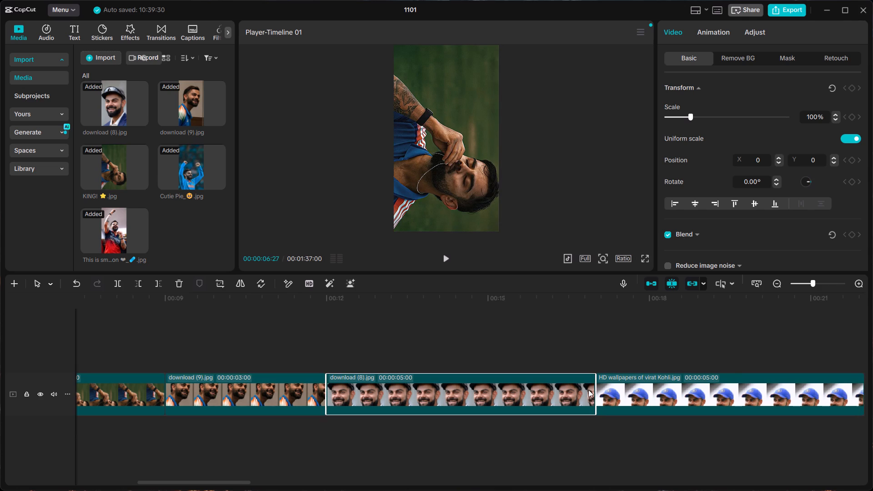
pyautogui.moveTo(595, 391); pyautogui.dragTo(481, 381)
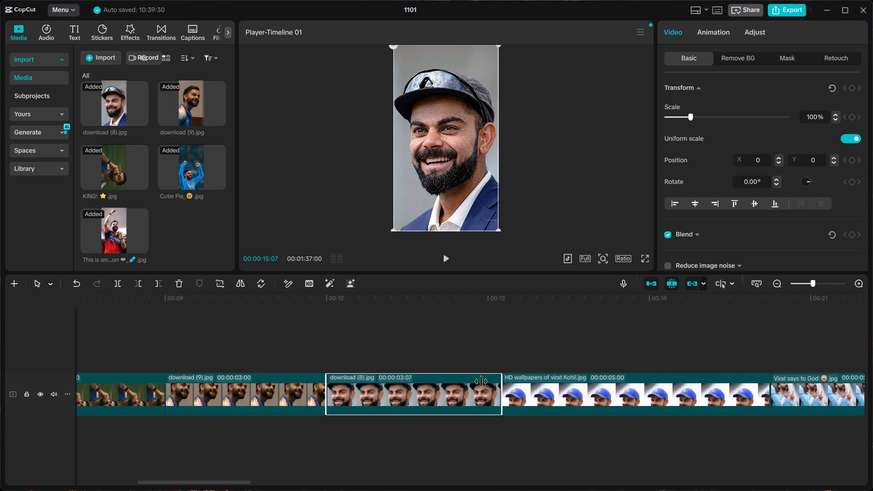
pyautogui.moveTo(481, 381); pyautogui.dragTo(503, 385)
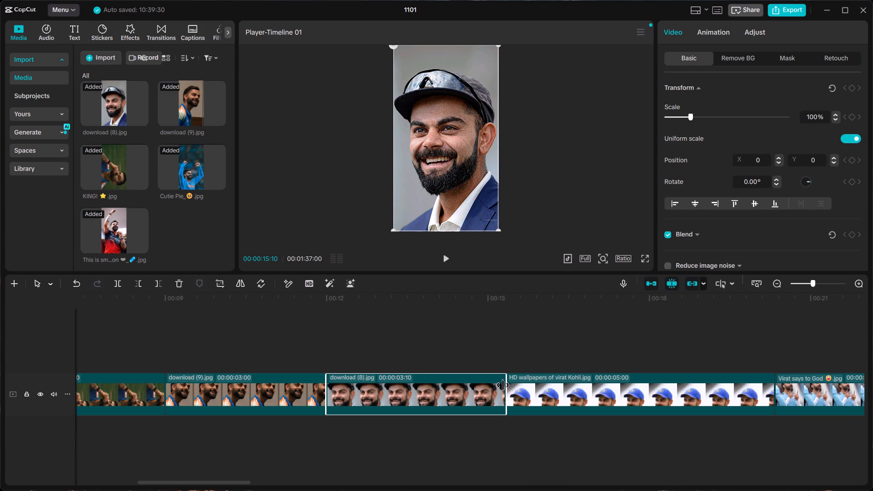
pyautogui.moveTo(503, 385); pyautogui.dragTo(487, 386)
# Shorten the "HD wallpapers of virat Kohli" clip to 3 seconds, ending at the 18-second mark.
pyautogui.click(558, 391)
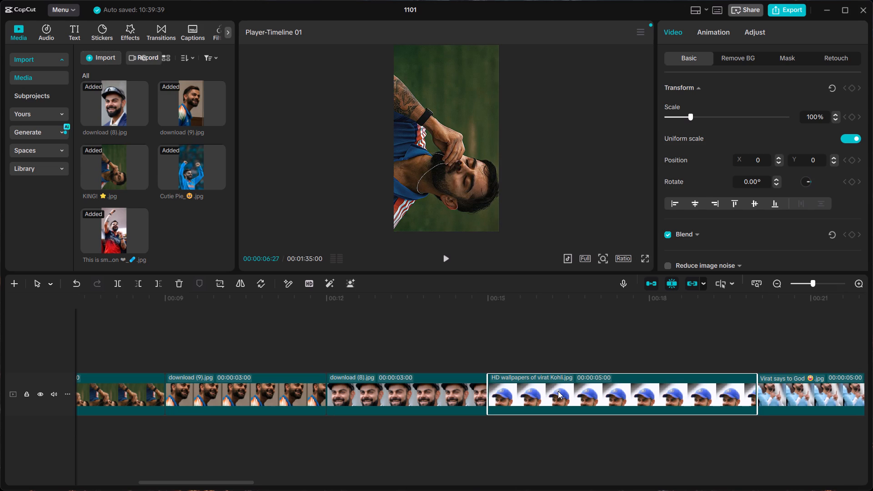
pyautogui.hscroll(-1, 558, 391)
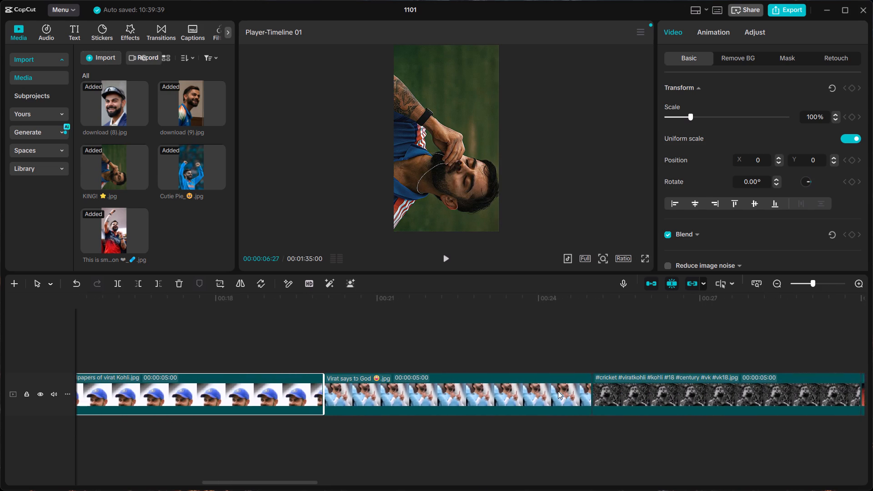
pyautogui.hscroll(-1, 558, 391)
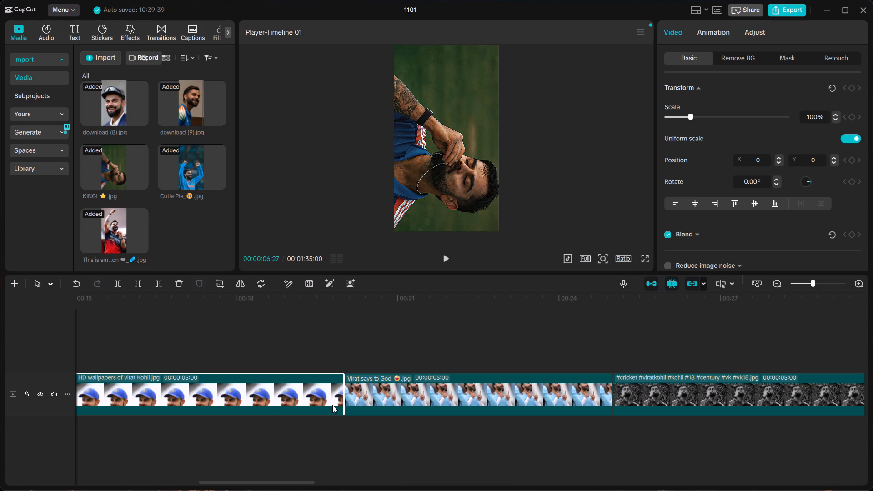
pyautogui.moveTo(345, 396); pyautogui.dragTo(247, 381)
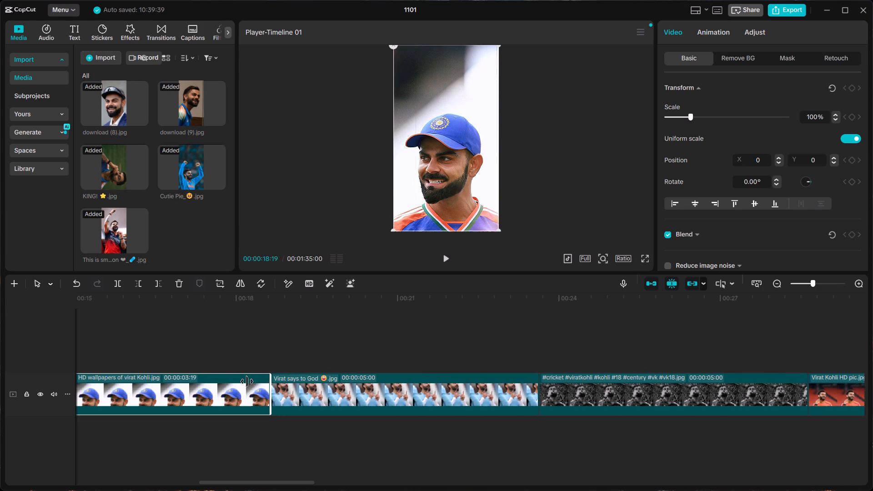
pyautogui.moveTo(247, 381); pyautogui.dragTo(230, 385)
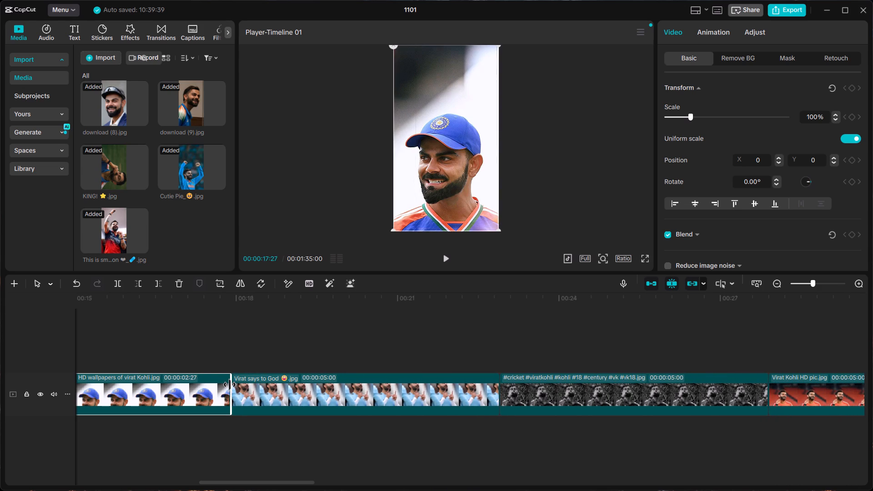
pyautogui.moveTo(230, 385); pyautogui.dragTo(234, 384)
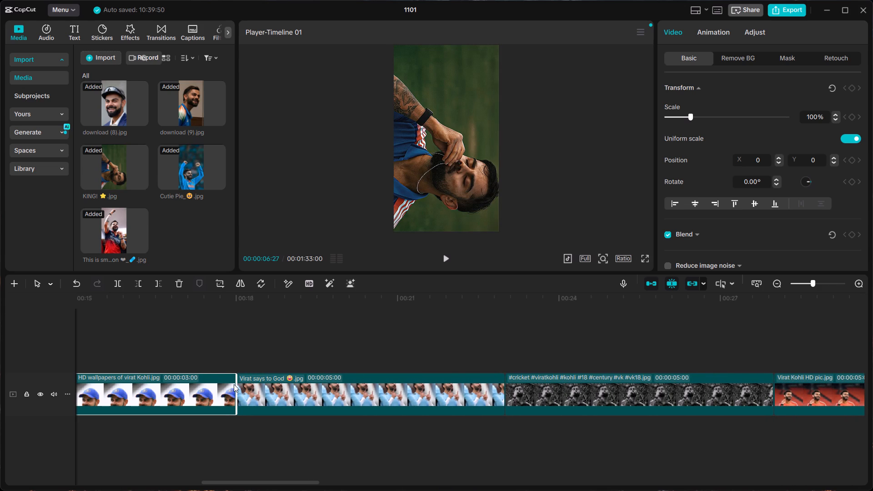
# Trim the end of the "Virat says to God" clip to a 3-second duration, ending at 21 seconds.
pyautogui.click(295, 401)
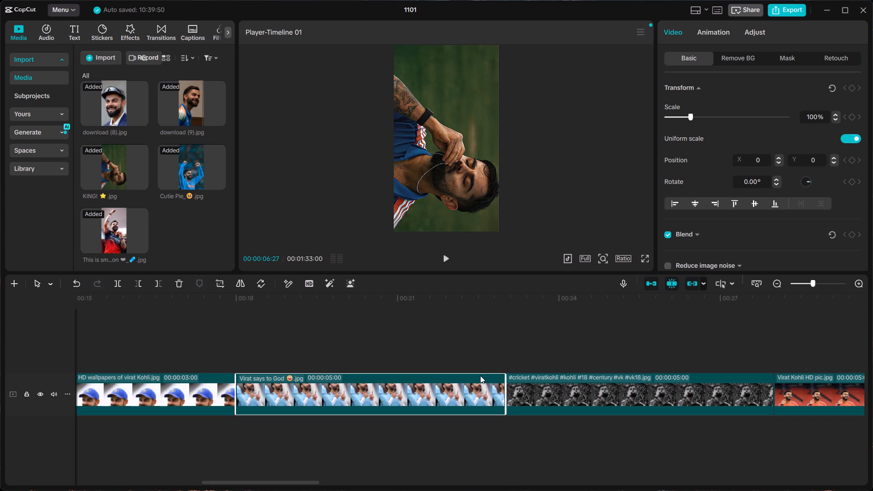
pyautogui.moveTo(508, 391); pyautogui.dragTo(393, 393)
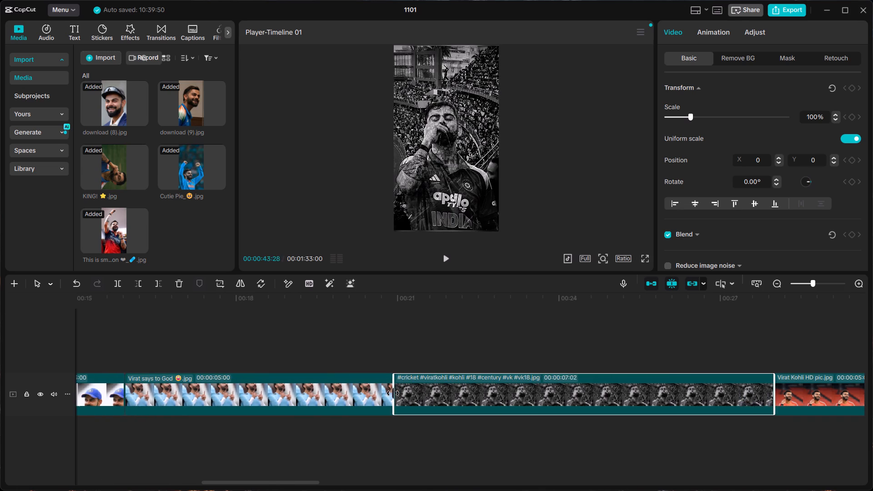
pyautogui.moveTo(393, 393); pyautogui.dragTo(415, 393)
pyautogui.click(408, 393)
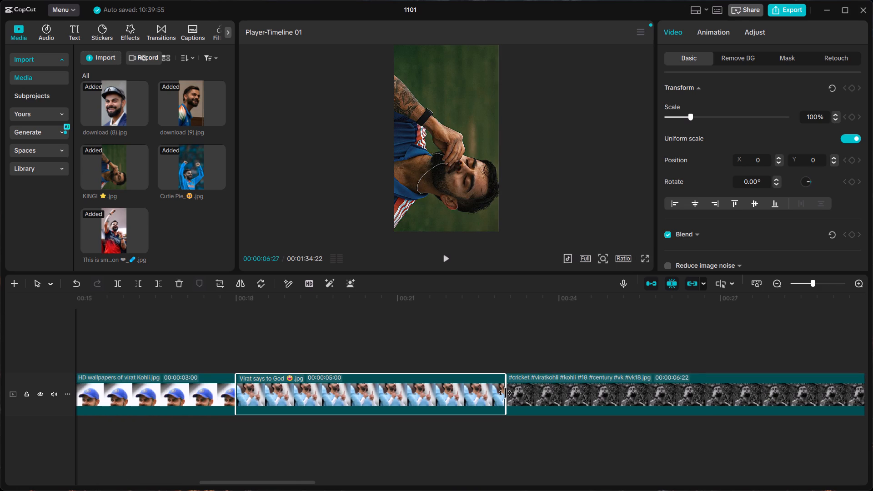
pyautogui.moveTo(505, 393); pyautogui.dragTo(396, 376)
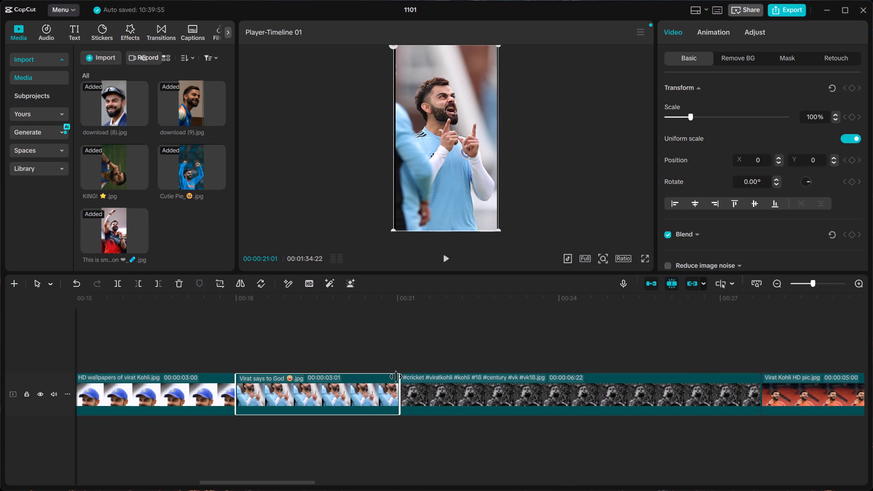
pyautogui.moveTo(396, 376); pyautogui.dragTo(395, 377)
# Trim the end of the "#cricket #viratkohli #kohli #18" clip to just over 3 seconds, ending at about 00:00:24:07.
pyautogui.click(451, 383)
pyautogui.hscroll(-1, 451, 383)
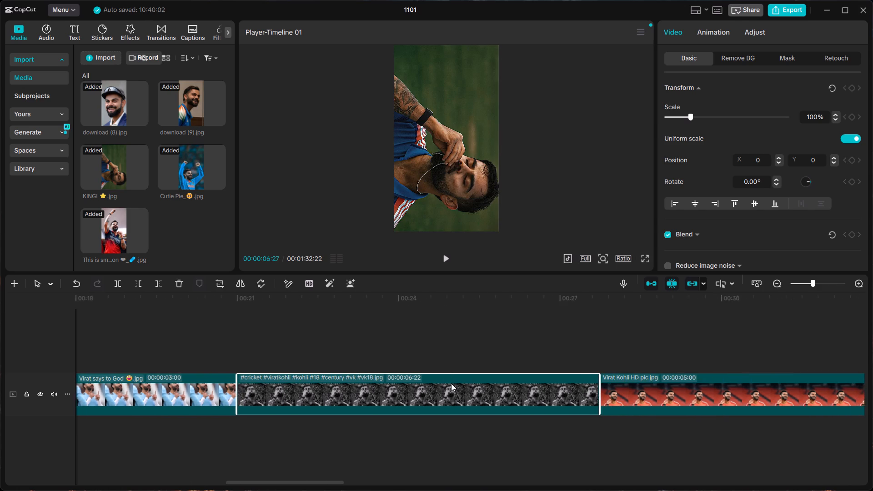
pyautogui.hscroll(-2, 451, 383)
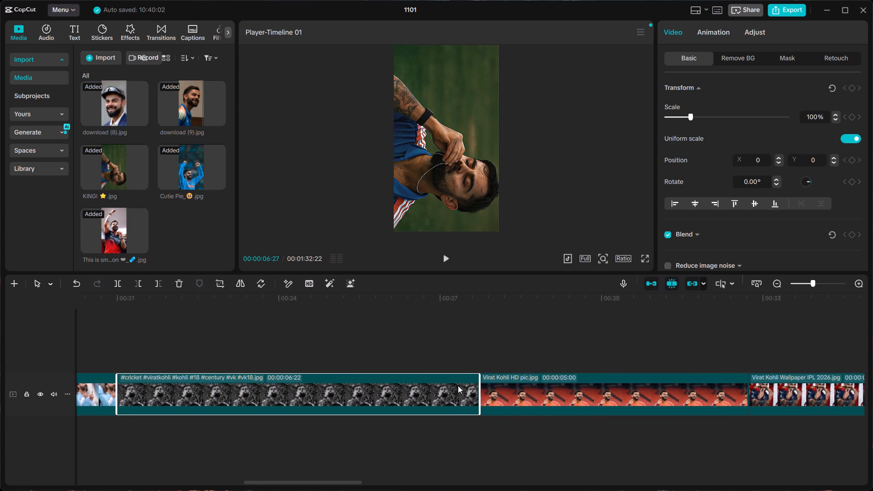
pyautogui.moveTo(478, 390); pyautogui.dragTo(365, 393)
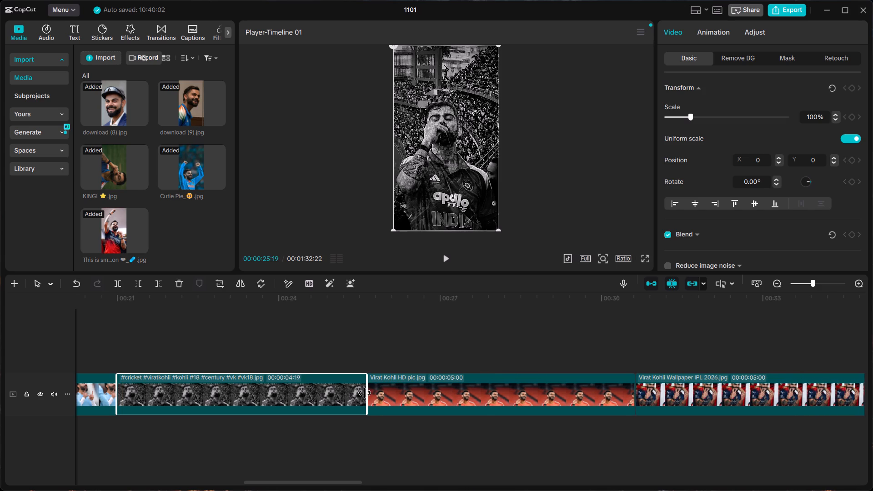
pyautogui.moveTo(365, 393); pyautogui.dragTo(353, 395)
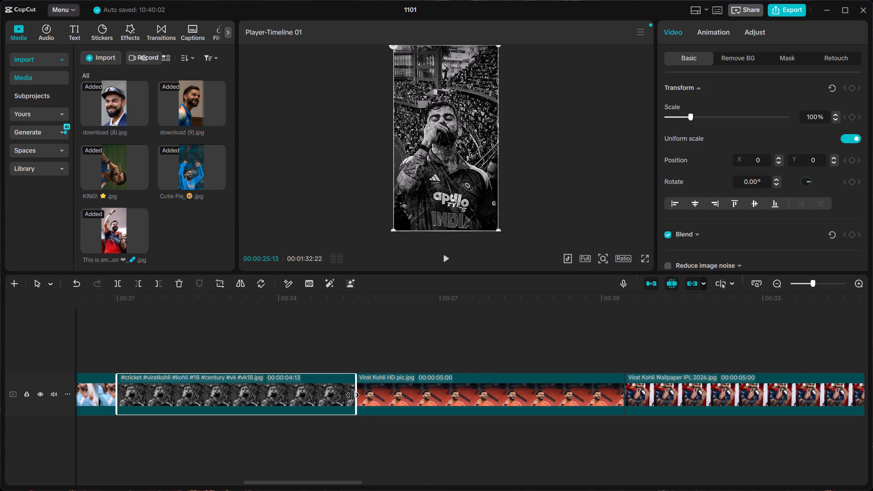
pyautogui.moveTo(353, 395); pyautogui.dragTo(316, 396)
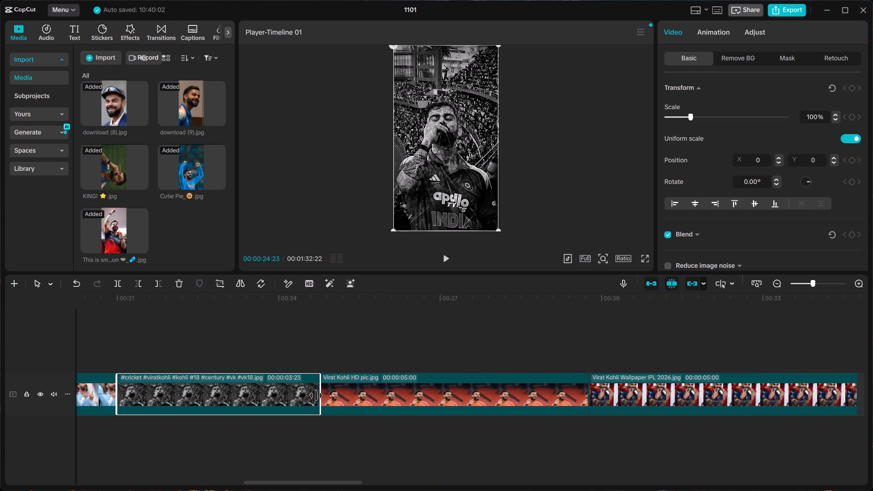
pyautogui.moveTo(316, 396); pyautogui.dragTo(300, 394)
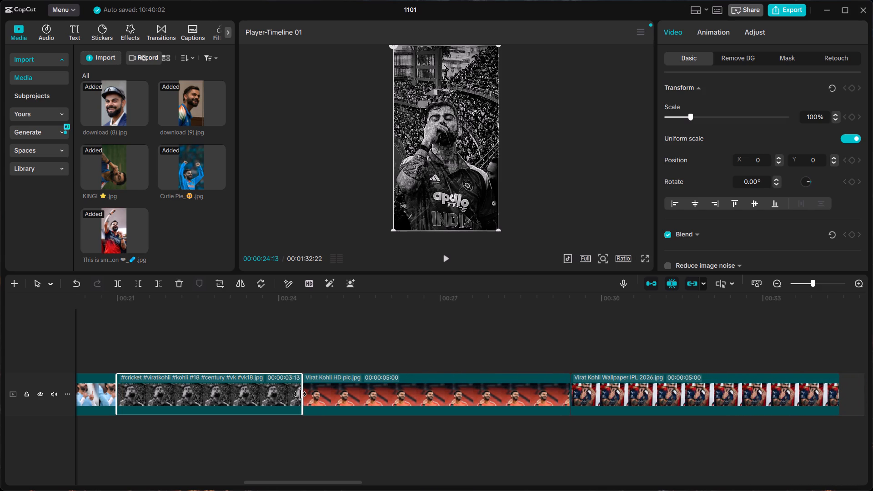
pyautogui.moveTo(300, 394); pyautogui.dragTo(295, 394)
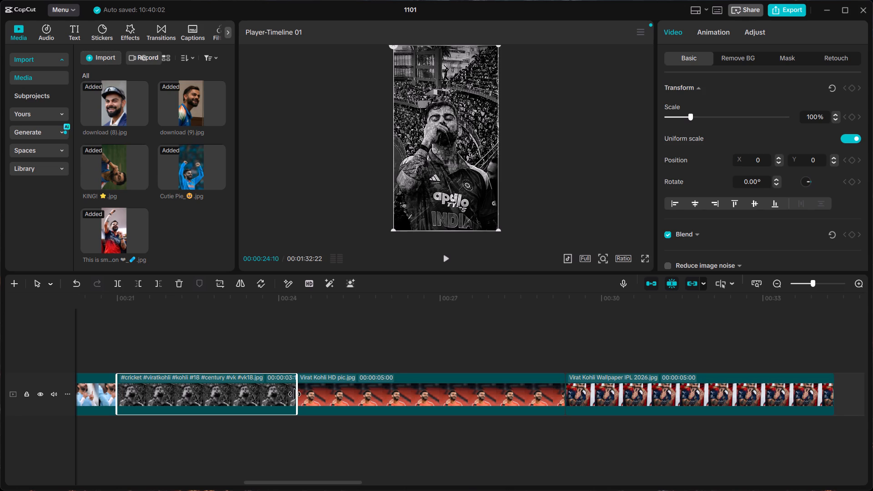
pyautogui.moveTo(295, 394); pyautogui.dragTo(291, 395)
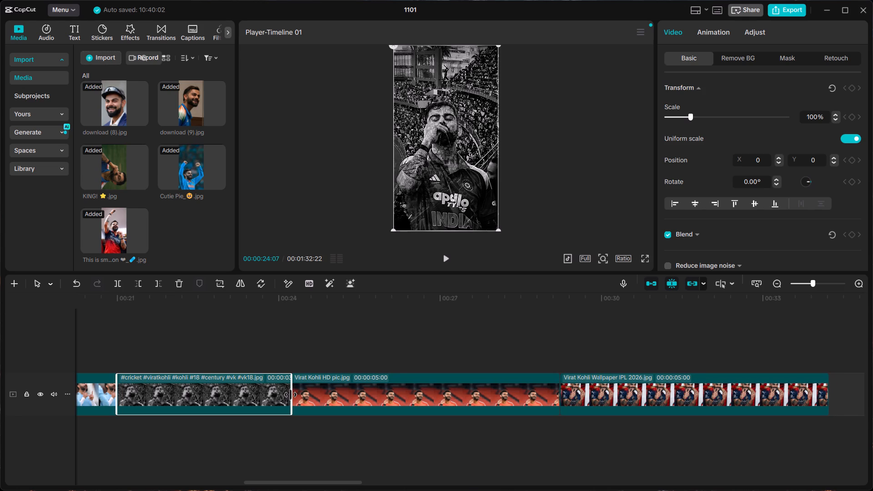
pyautogui.moveTo(291, 395); pyautogui.dragTo(291, 396)
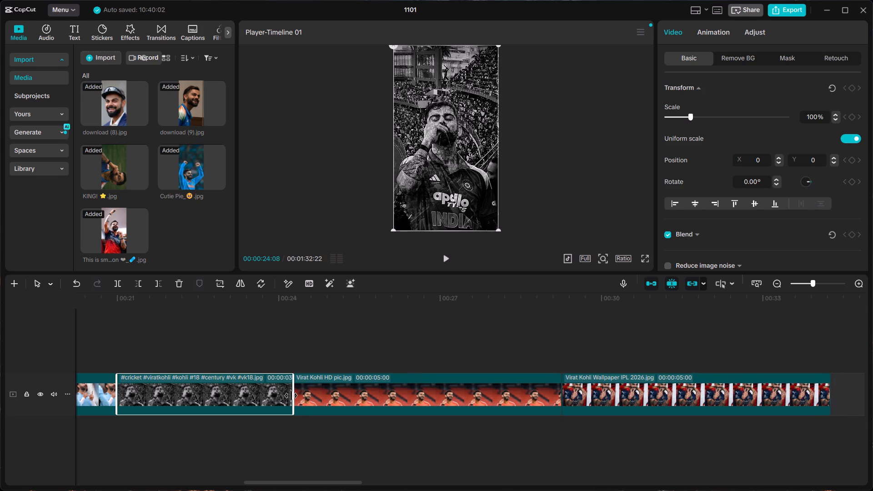
pyautogui.moveTo(291, 396); pyautogui.dragTo(289, 396)
# Trim the end of the "Virat Kohli HD pic.jpg" clip to a 3-second duration, ending at 00:00:27:07.
pyautogui.click(377, 390)
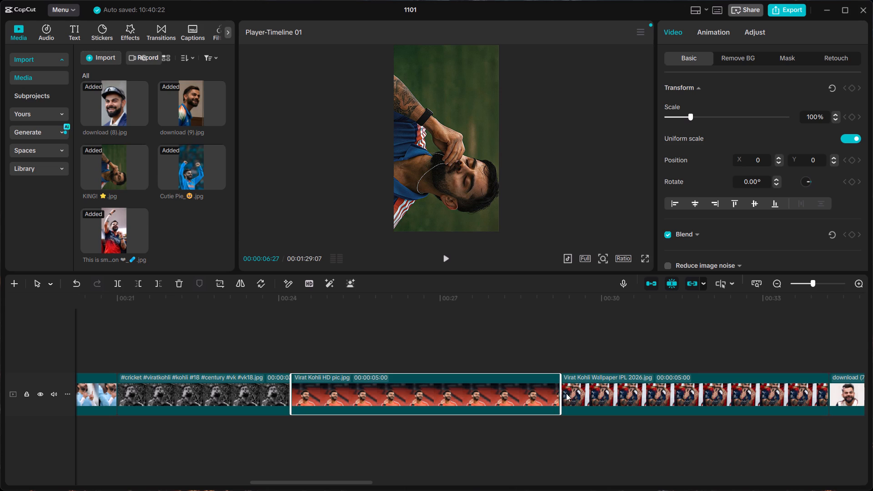
pyautogui.moveTo(561, 394); pyautogui.dragTo(450, 391)
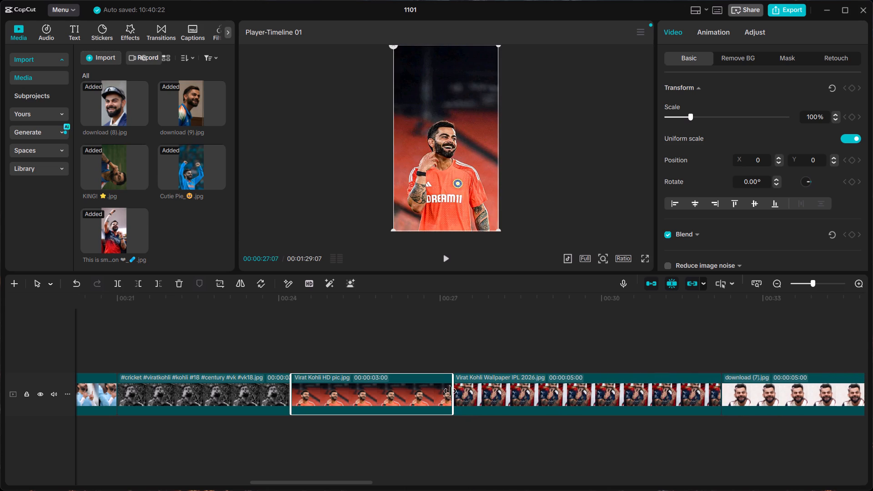
pyautogui.moveTo(450, 391); pyautogui.dragTo(450, 392)
# Shorten the "Virat Kohli Wallpaper IPL 2026.jpg" clip from its end to a 3-second duration.
pyautogui.click(511, 397)
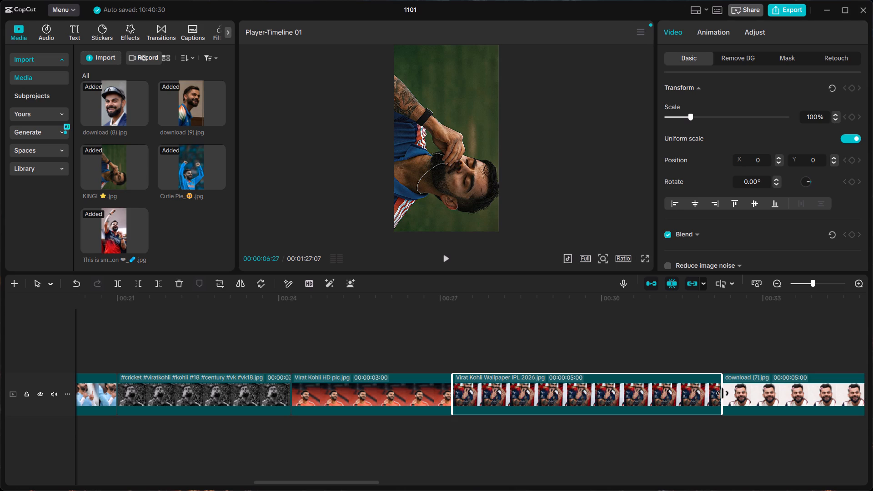
pyautogui.moveTo(722, 393); pyautogui.dragTo(621, 393)
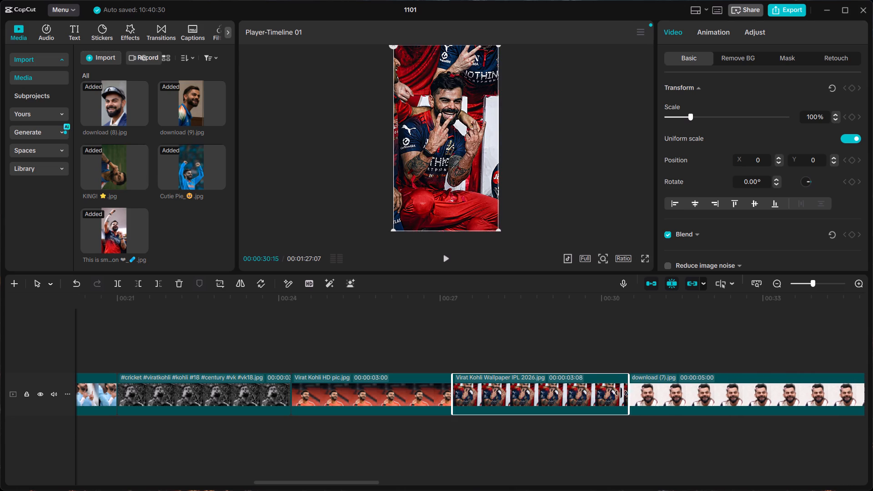
pyautogui.moveTo(621, 393); pyautogui.dragTo(612, 391)
# Trim the end of the download (7).jpg clip to give it a 3-second duration.
pyautogui.click(688, 385)
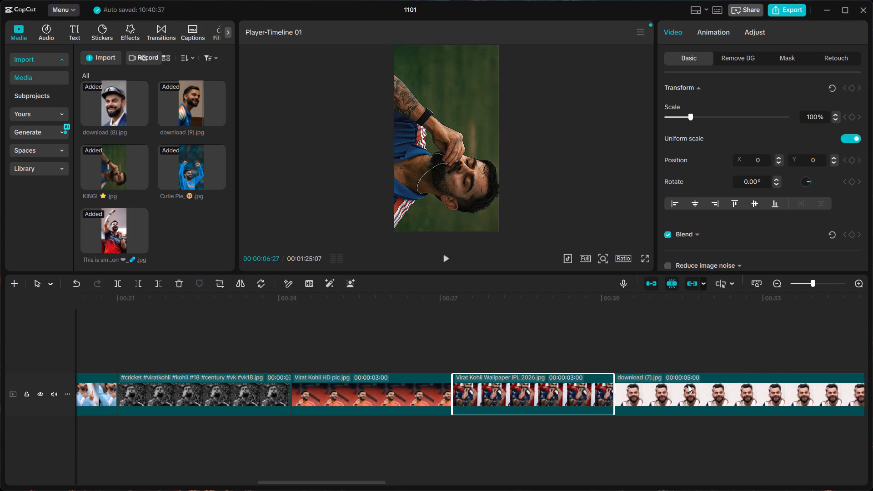
pyautogui.hscroll(-2, 632, 382)
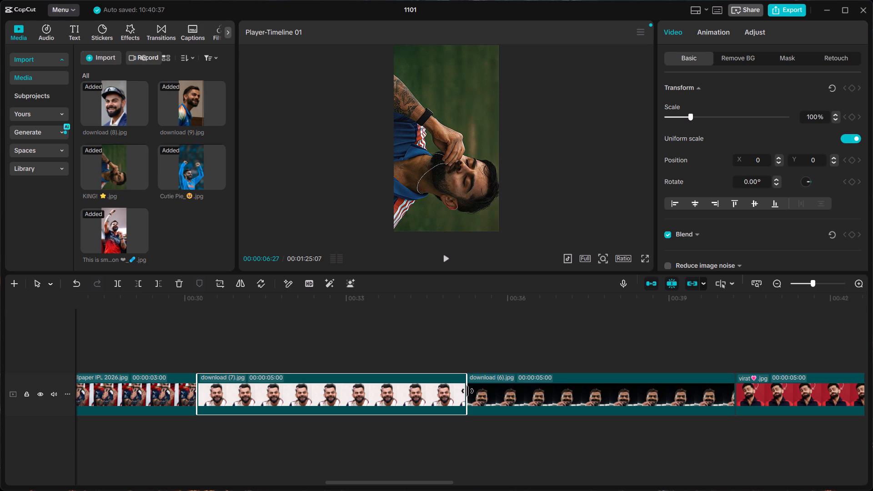
pyautogui.moveTo(468, 391); pyautogui.dragTo(325, 374)
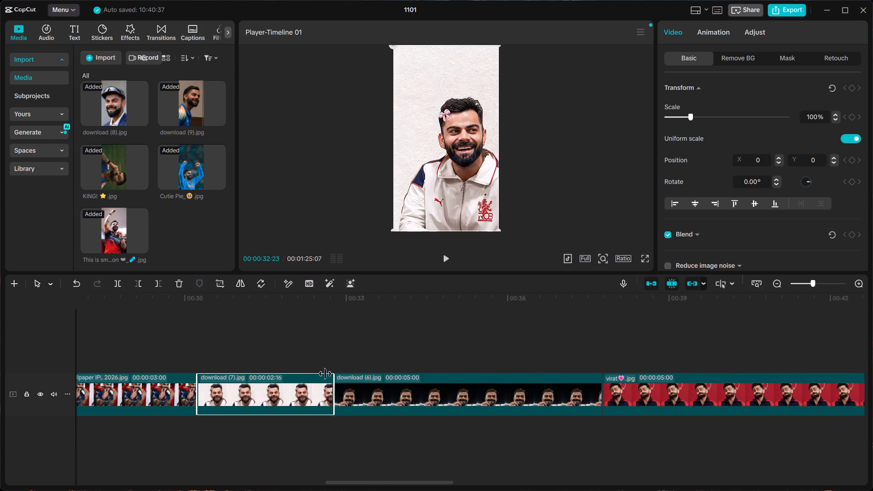
pyautogui.moveTo(325, 374); pyautogui.dragTo(362, 375)
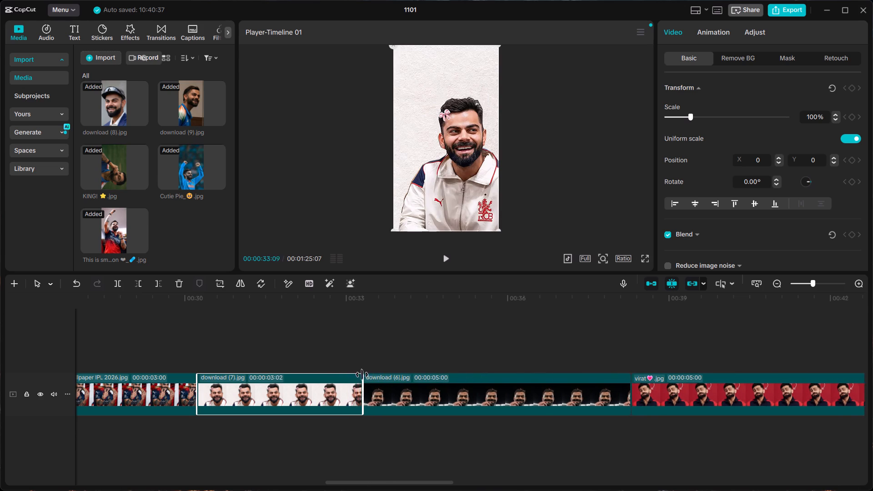
pyautogui.moveTo(362, 375); pyautogui.dragTo(355, 377)
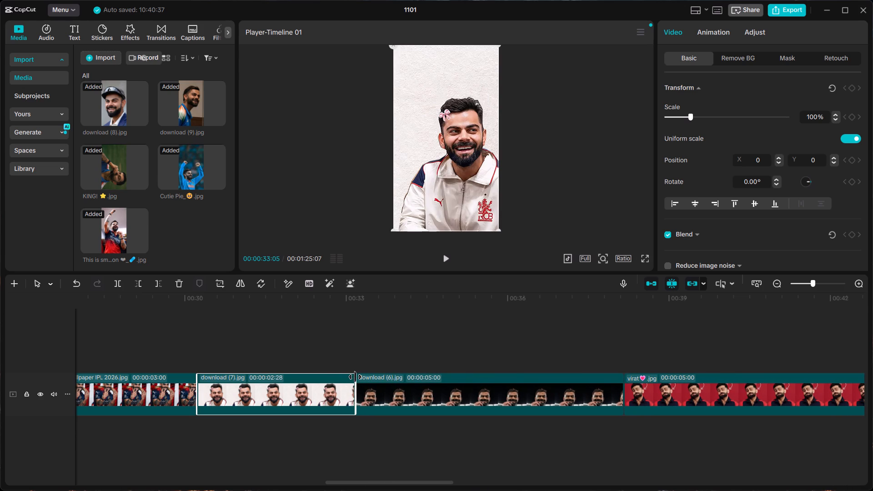
pyautogui.moveTo(355, 377); pyautogui.dragTo(358, 377)
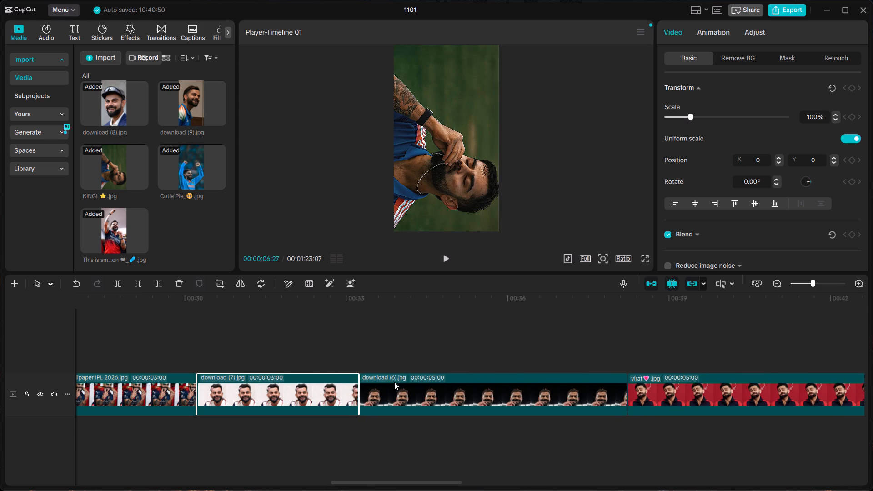
# Trim the end of the download (6).jpg clip to give it a 3-second duration.
pyautogui.click(449, 392)
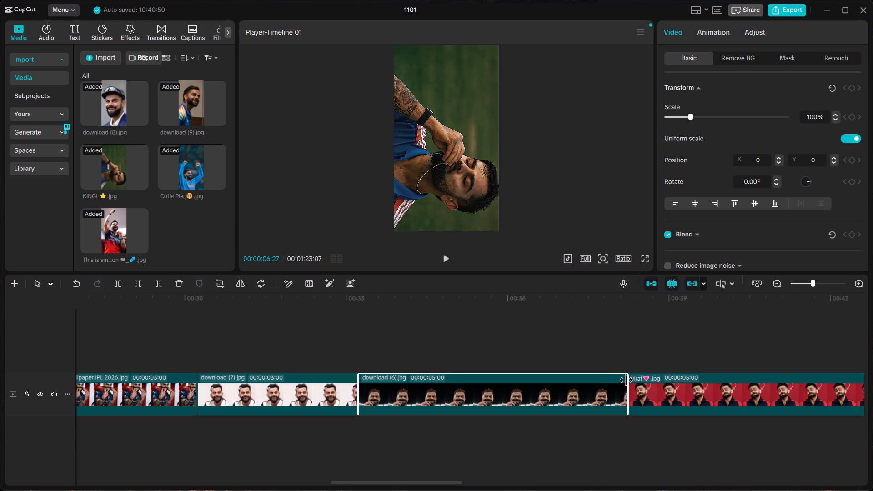
pyautogui.moveTo(626, 381); pyautogui.dragTo(537, 379)
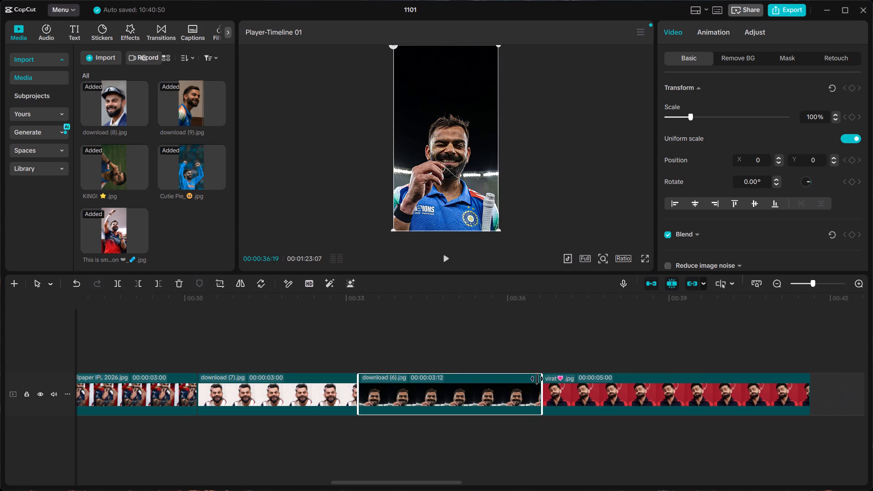
pyautogui.moveTo(537, 379); pyautogui.dragTo(519, 380)
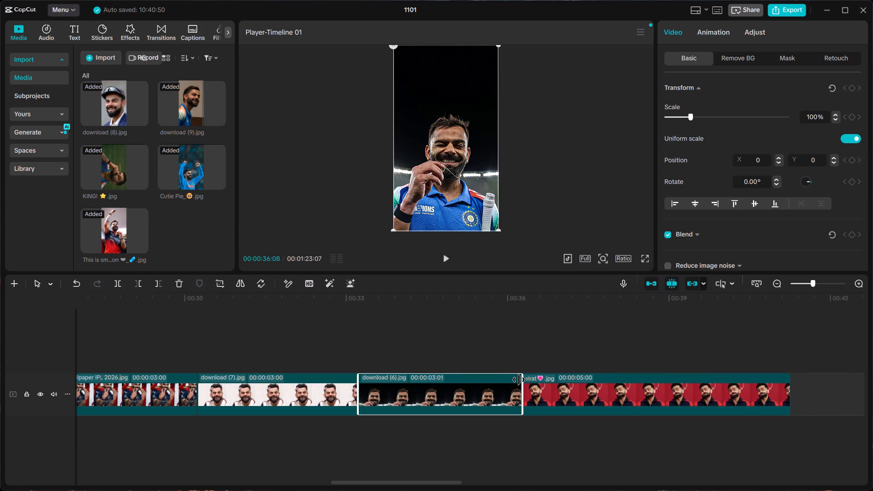
pyautogui.moveTo(519, 380); pyautogui.dragTo(518, 379)
# Shorten the "virat" heart-emoji clip with the red background from its end to a duration of 00:00:02:29.
pyautogui.hscroll(-1, 612, 386)
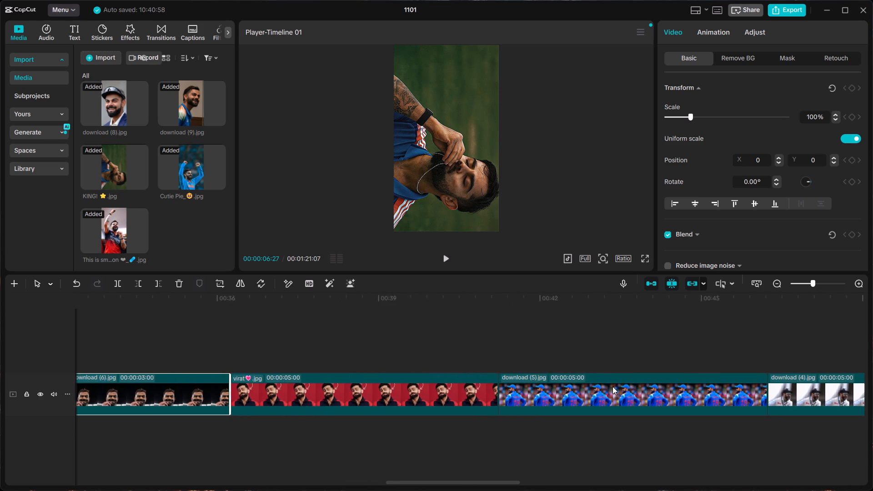
pyautogui.hscroll(-1, 612, 386)
pyautogui.click(383, 389)
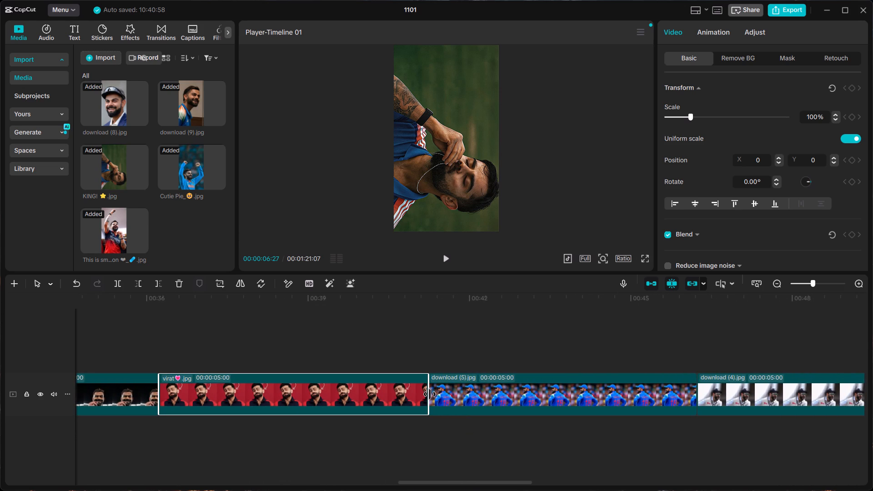
pyautogui.moveTo(430, 394); pyautogui.dragTo(325, 389)
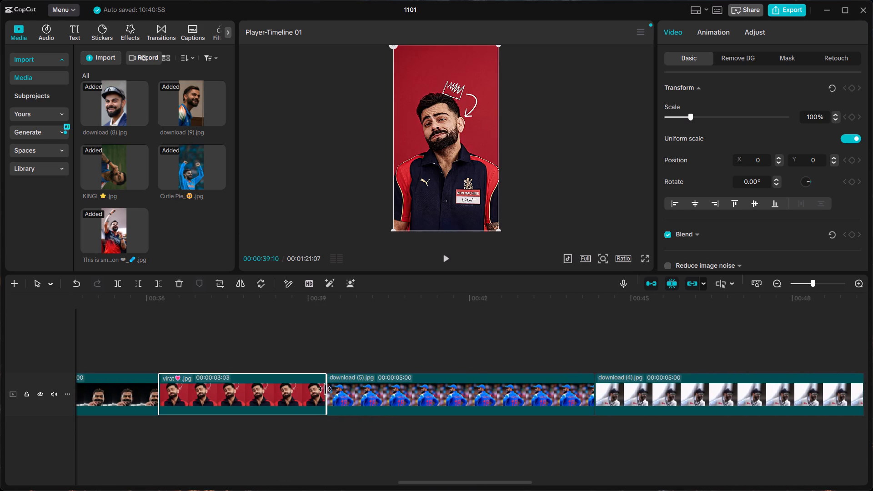
pyautogui.moveTo(325, 389); pyautogui.dragTo(318, 391)
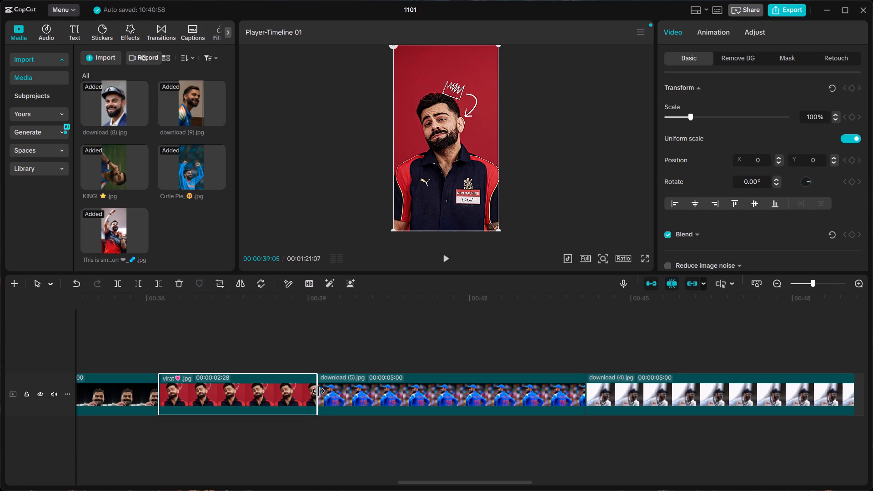
pyautogui.moveTo(318, 391); pyautogui.dragTo(317, 390)
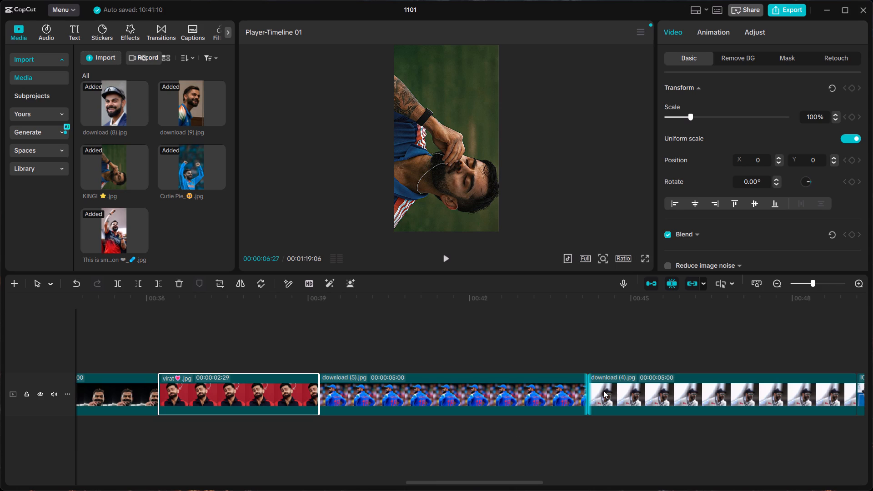
# Trim the end of the download (5).jpg clip to give it a 3-second duration.
pyautogui.click(501, 390)
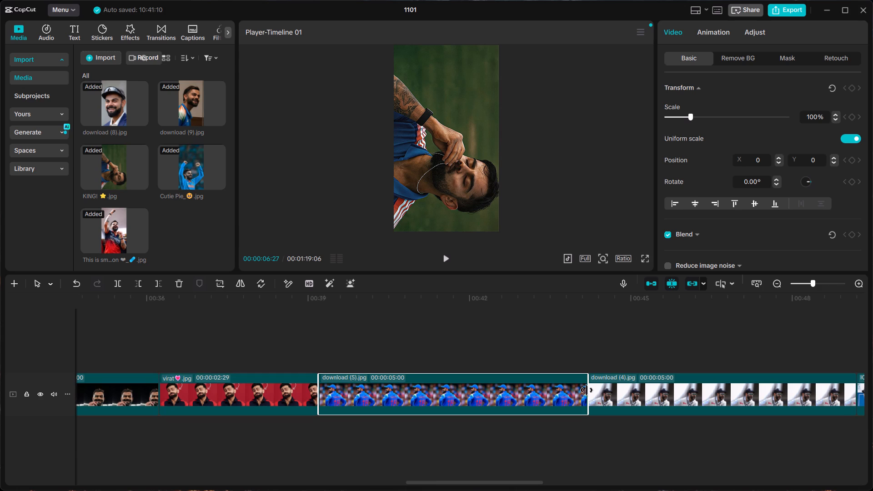
pyautogui.moveTo(591, 390); pyautogui.dragTo(533, 391)
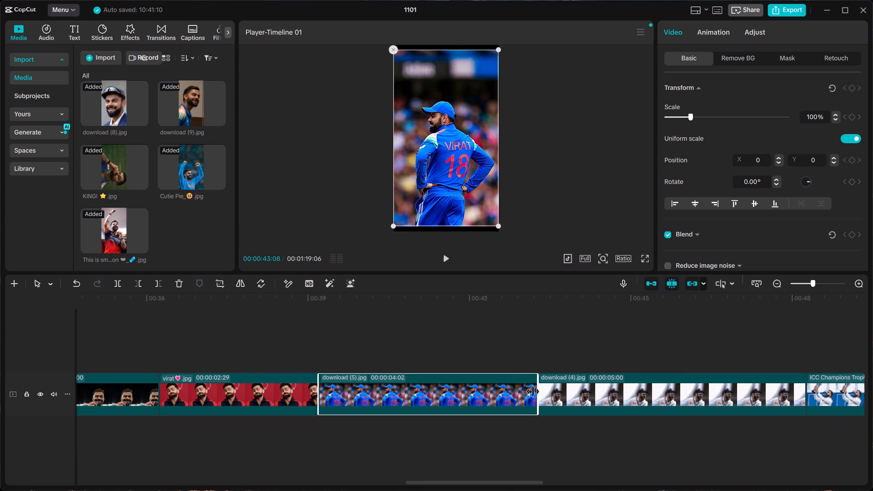
pyautogui.moveTo(533, 391); pyautogui.dragTo(487, 392)
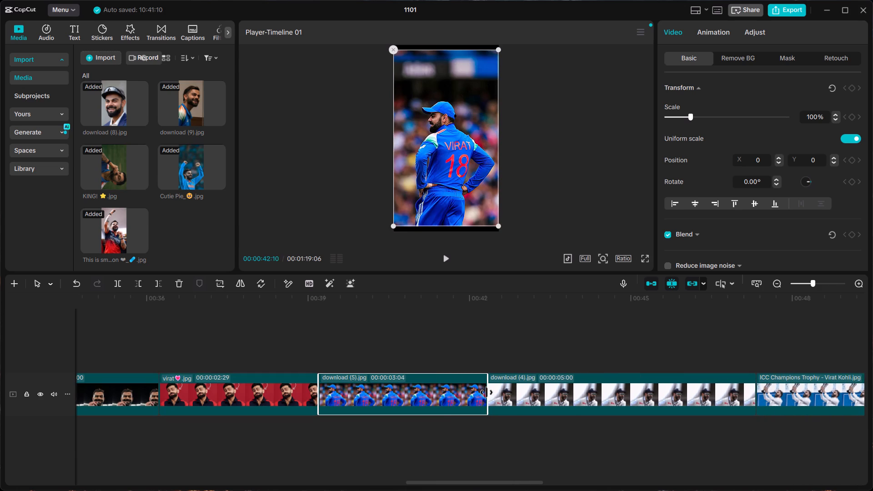
pyautogui.moveTo(487, 392); pyautogui.dragTo(481, 391)
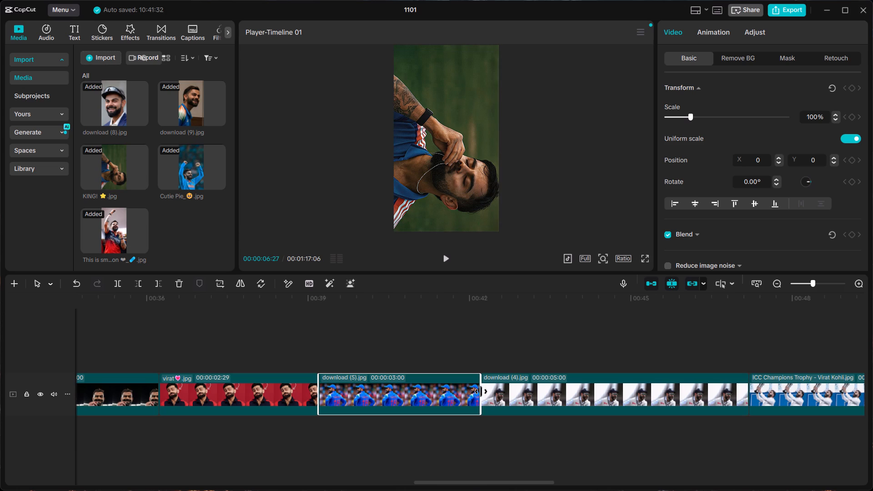
# Shorten the download (4).jpg clip from its end to a duration of 00:00:02:29.
pyautogui.doubleClick(702, 410)
pyautogui.hscroll(-1, 702, 410)
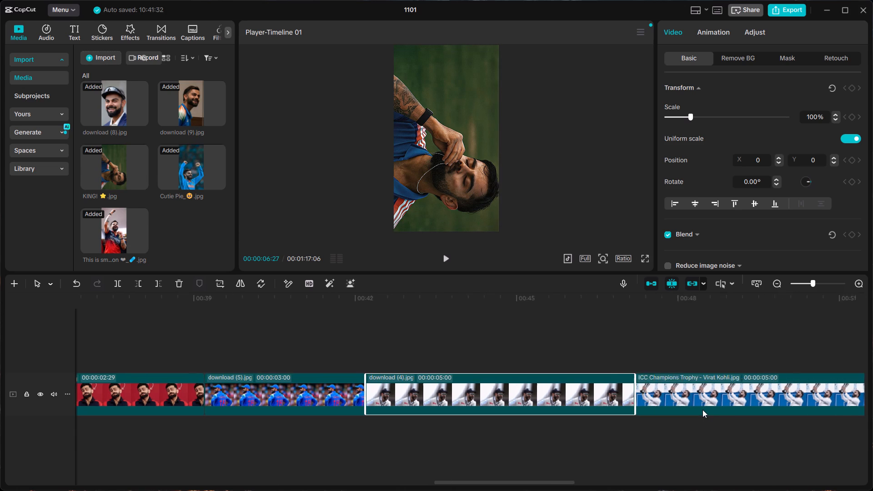
pyautogui.hscroll(-2, 702, 410)
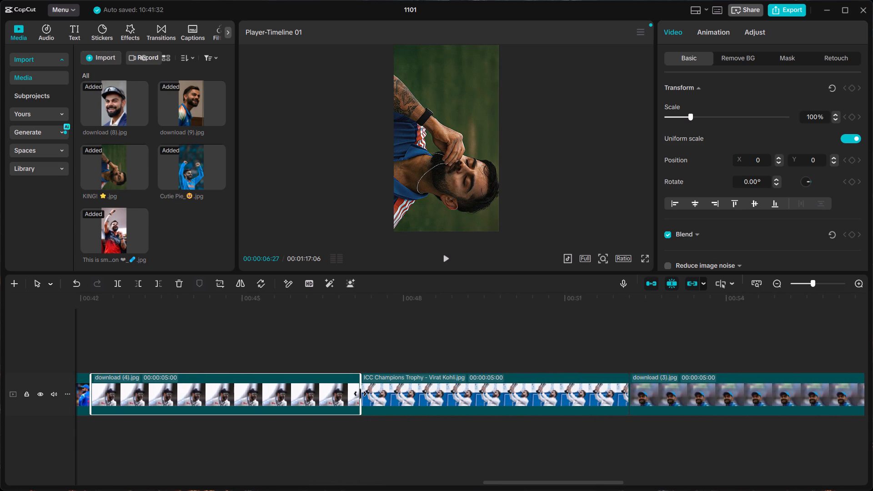
pyautogui.moveTo(360, 394); pyautogui.dragTo(233, 378)
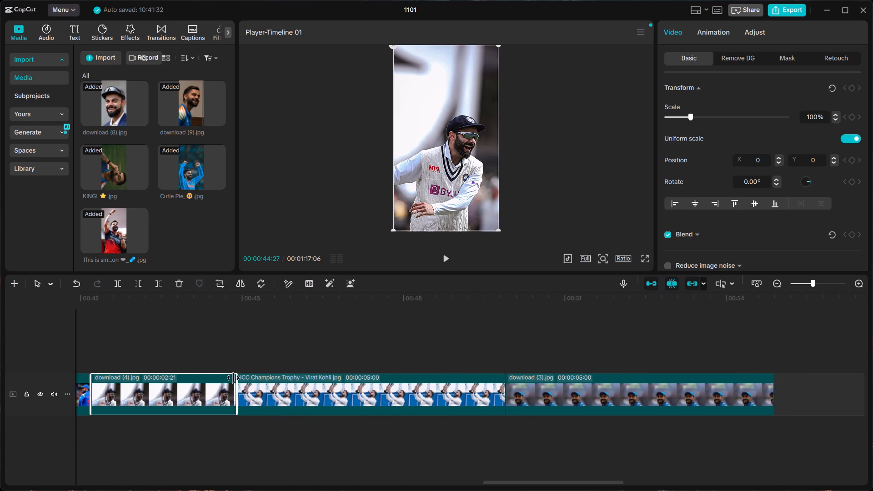
pyautogui.moveTo(233, 378); pyautogui.dragTo(247, 378)
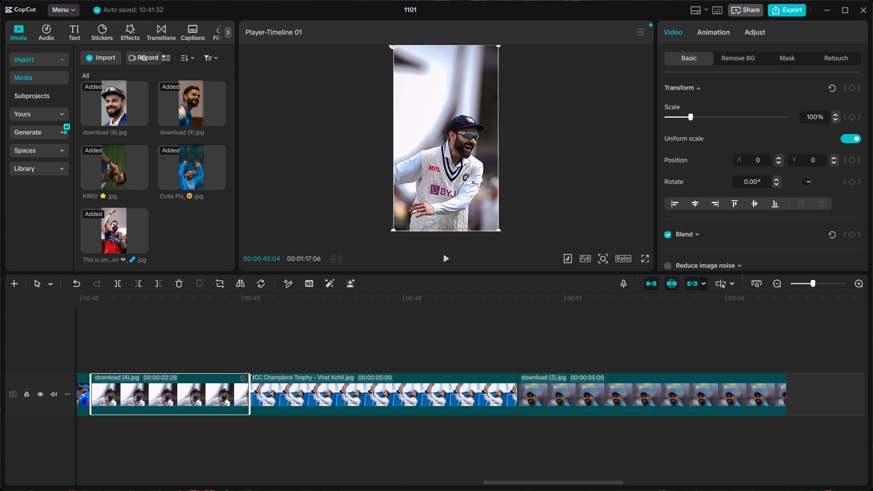
pyautogui.moveTo(247, 378); pyautogui.dragTo(249, 378)
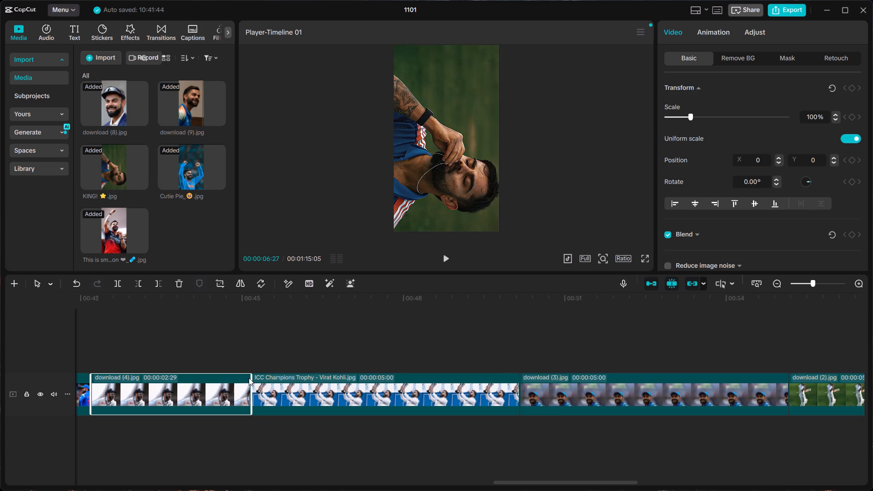
# Trim the end of the ICC Champions Trophy - Virat Kohli.jpg clip to give it a 3-second duration.
pyautogui.click(333, 385)
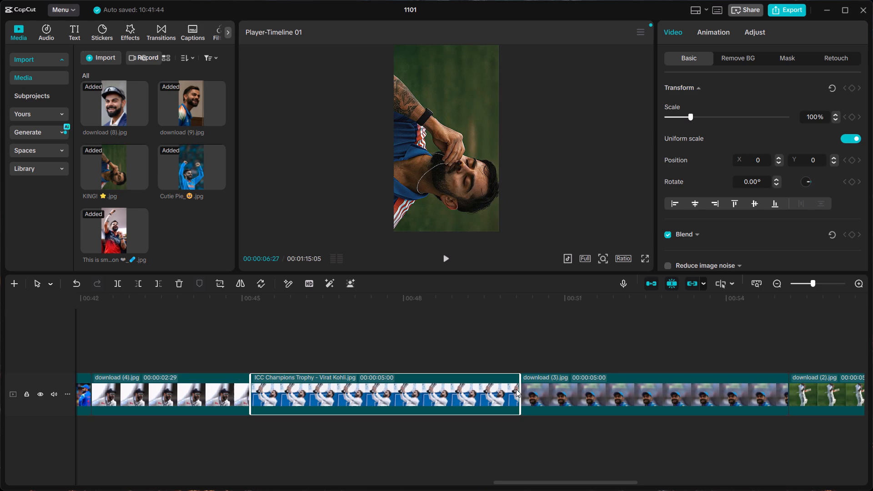
pyautogui.moveTo(519, 389); pyautogui.dragTo(467, 387)
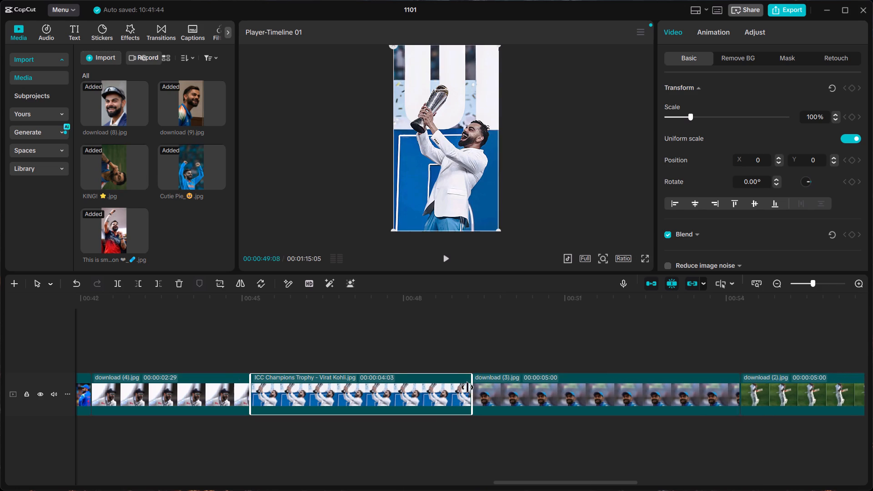
pyautogui.moveTo(467, 387); pyautogui.dragTo(421, 389)
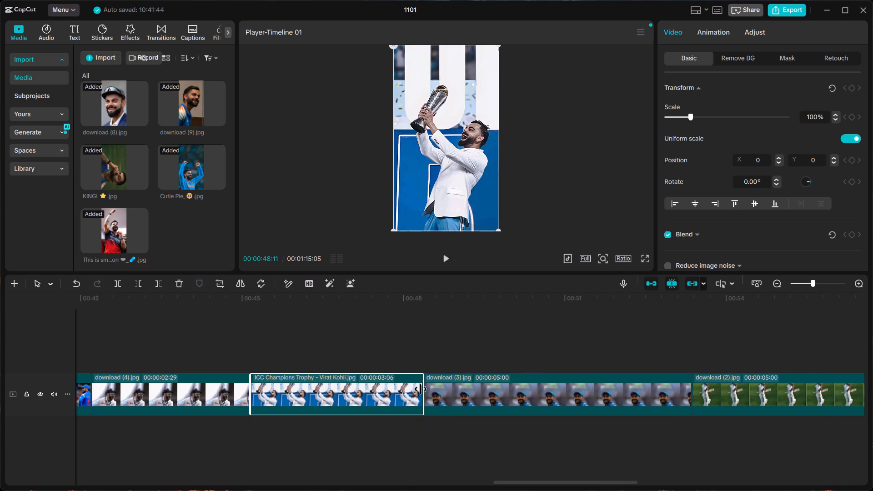
pyautogui.moveTo(421, 389); pyautogui.dragTo(412, 390)
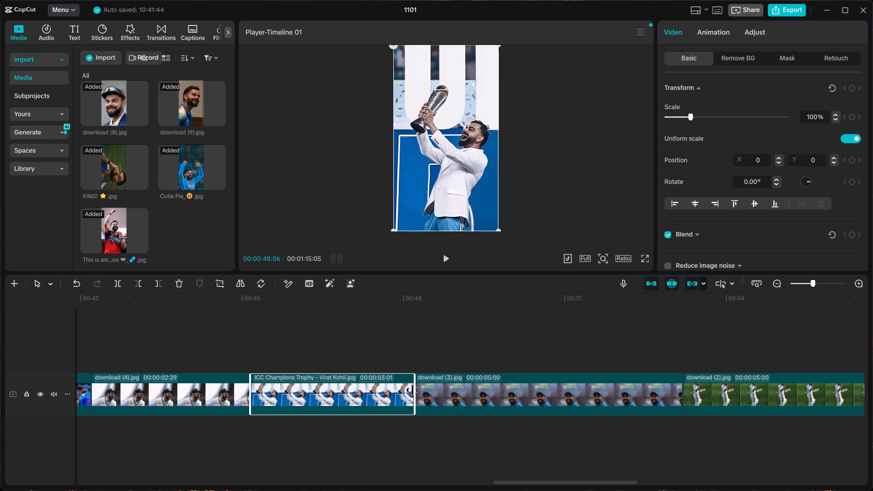
pyautogui.moveTo(412, 390); pyautogui.dragTo(411, 390)
# Trim the end of the download (3).jpg clip to give it a 3-second duration.
pyautogui.hscroll(-1, 567, 403)
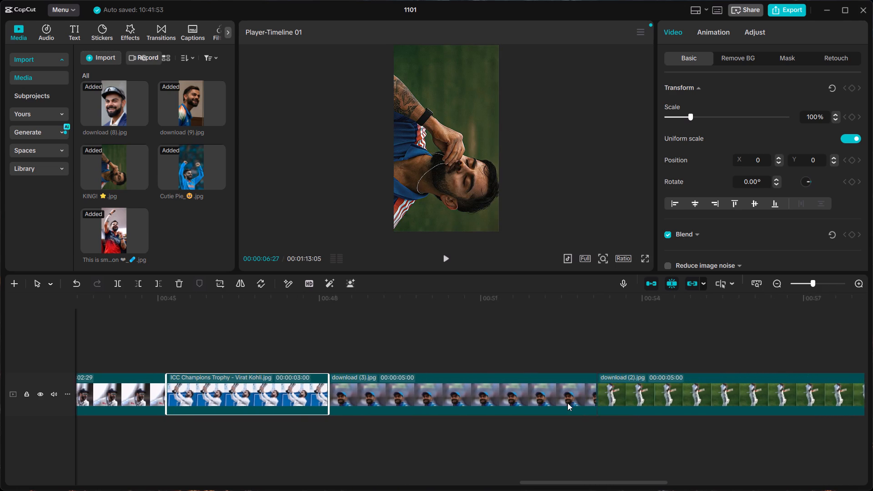
pyautogui.hscroll(-2, 567, 403)
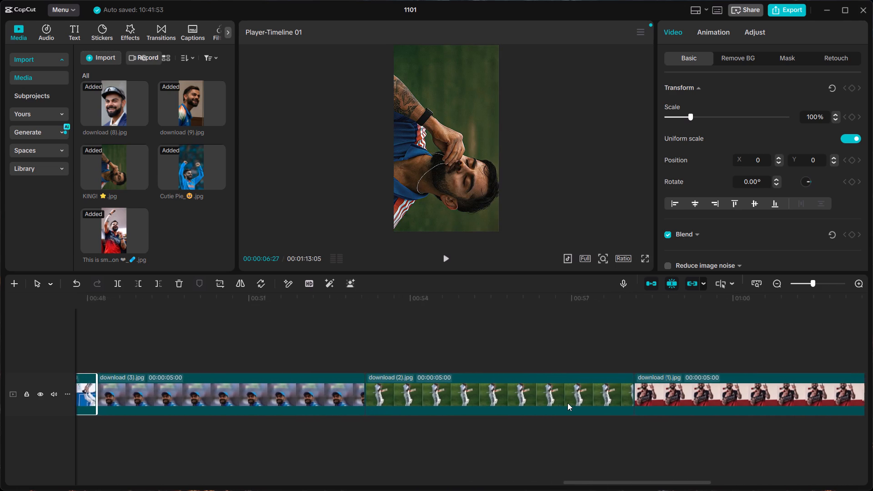
pyautogui.hscroll(-1, 567, 403)
pyautogui.click(311, 392)
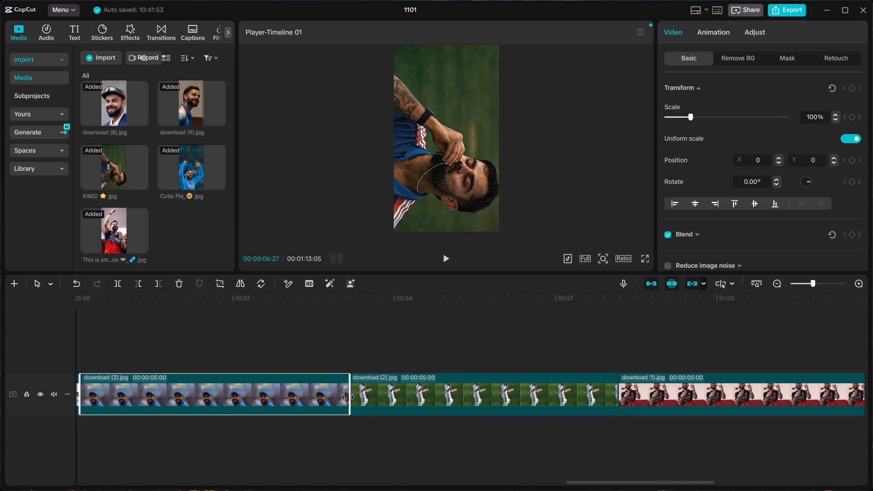
pyautogui.moveTo(348, 397); pyautogui.dragTo(247, 387)
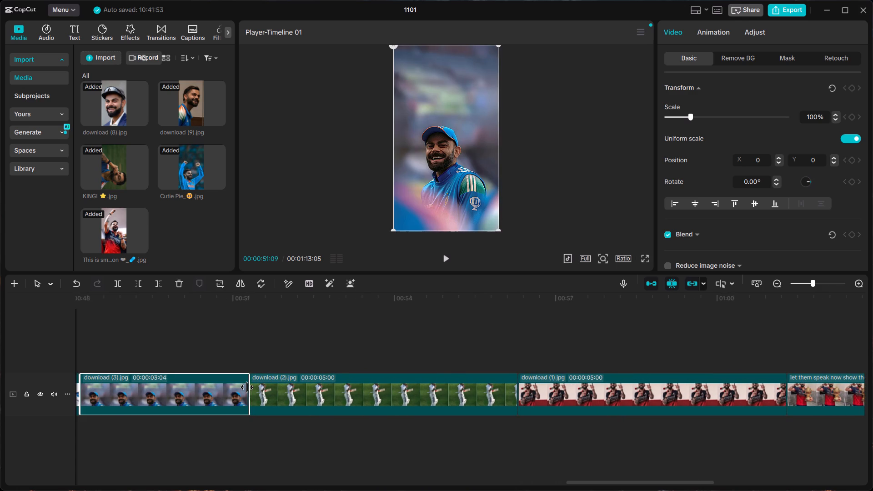
pyautogui.moveTo(247, 387); pyautogui.dragTo(240, 388)
# Trim the end of the download (2).jpg clip to give it a 3-second duration.
pyautogui.click(329, 387)
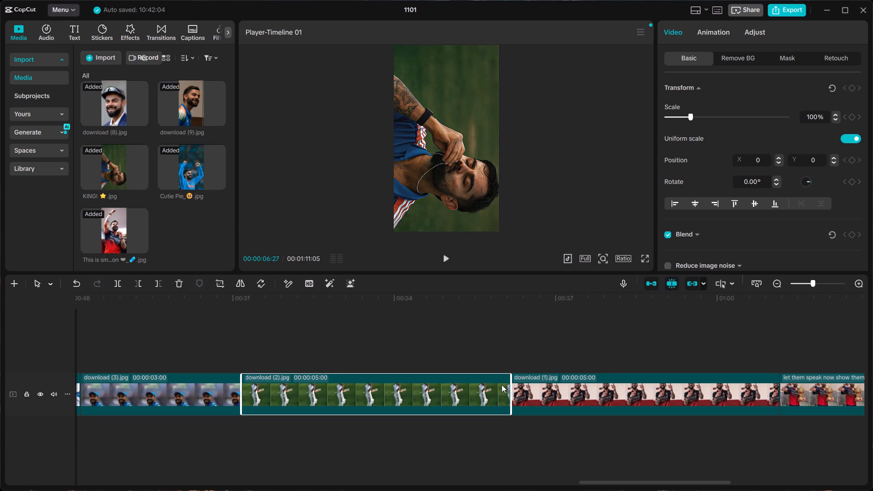
pyautogui.moveTo(510, 387); pyautogui.dragTo(484, 394)
pyautogui.moveTo(484, 394); pyautogui.dragTo(401, 395)
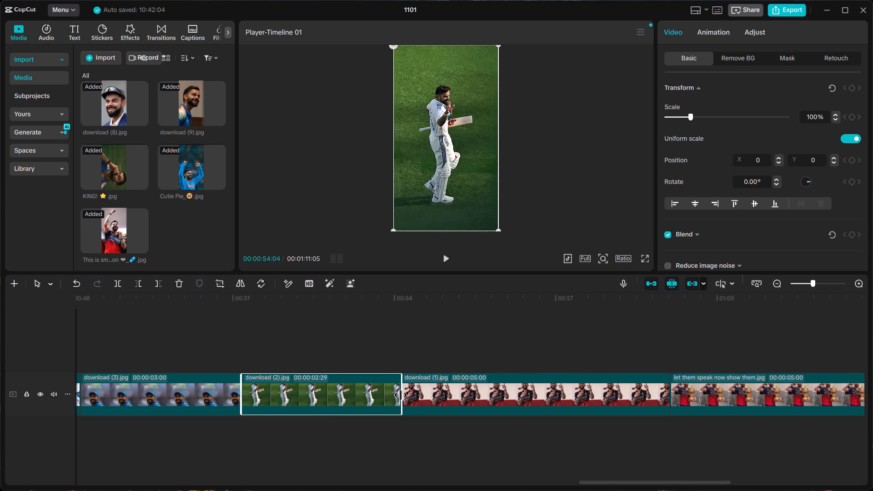
pyautogui.moveTo(401, 395); pyautogui.dragTo(403, 395)
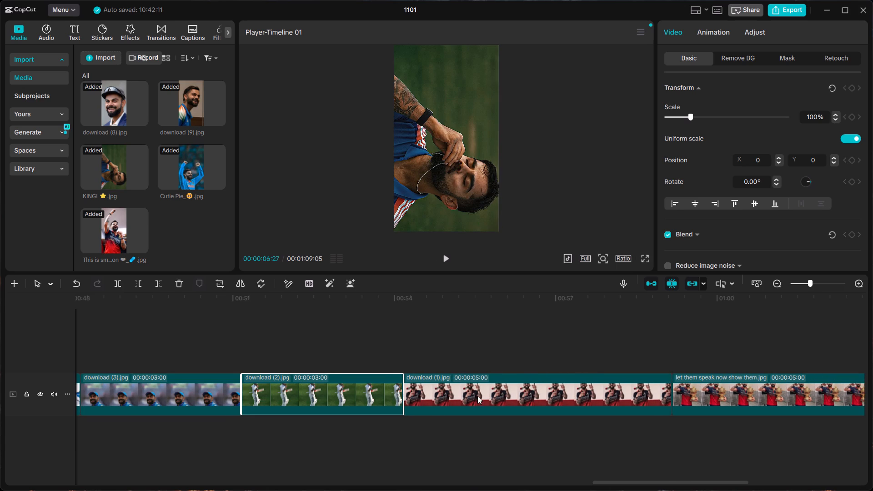
# Trim the end of the download (1).jpg clip to give it a 3-second duration.
pyautogui.hscroll(-2, 477, 396)
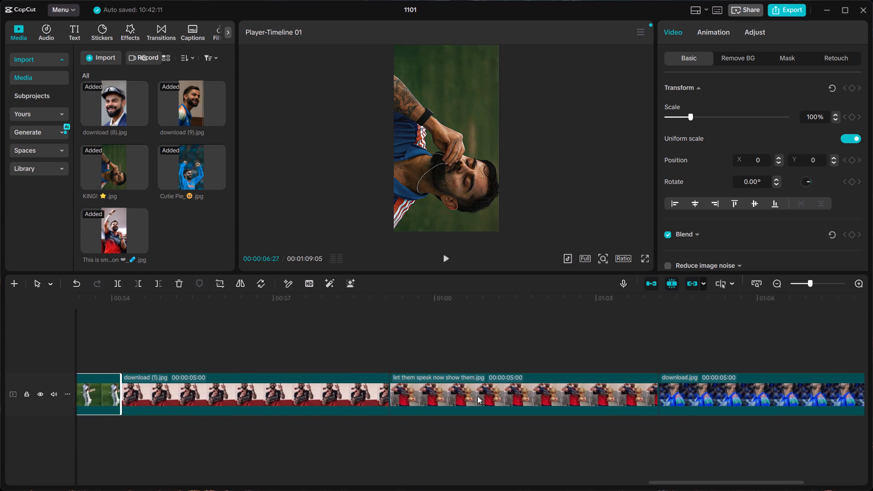
pyautogui.hscroll(-1, 477, 396)
pyautogui.click(300, 391)
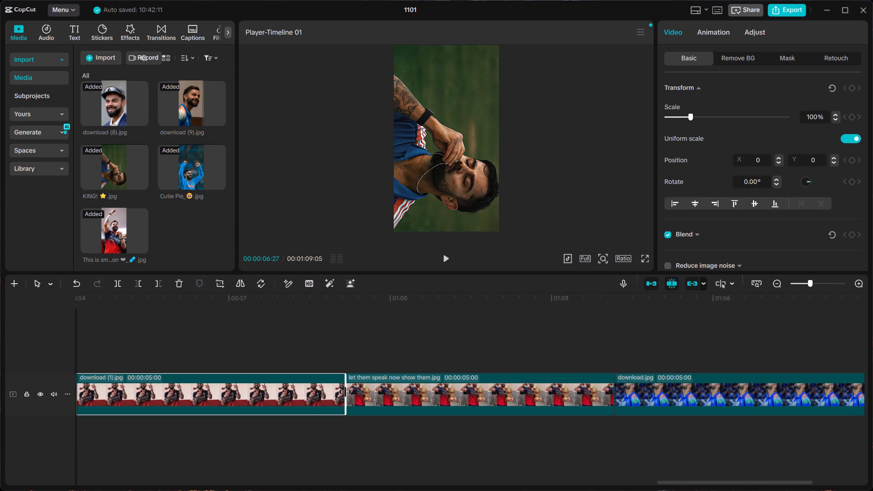
pyautogui.moveTo(345, 392); pyautogui.dragTo(270, 388)
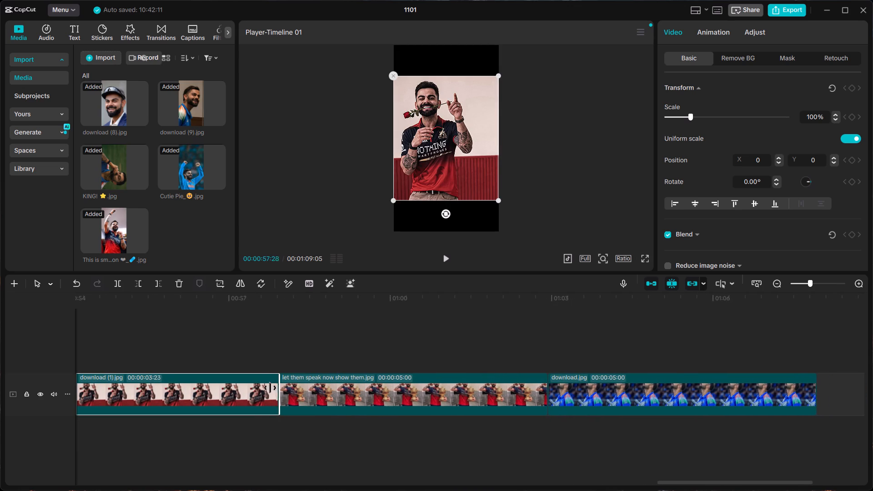
pyautogui.moveTo(270, 388); pyautogui.dragTo(226, 397)
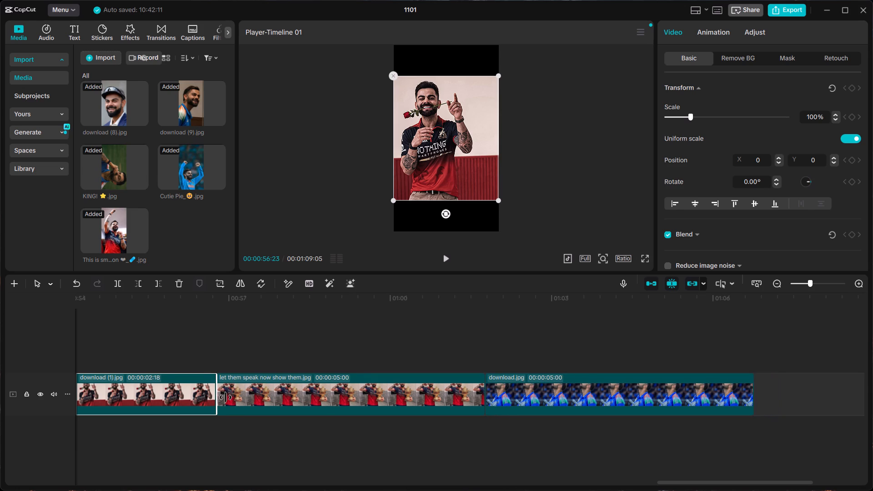
pyautogui.moveTo(226, 397); pyautogui.dragTo(238, 397)
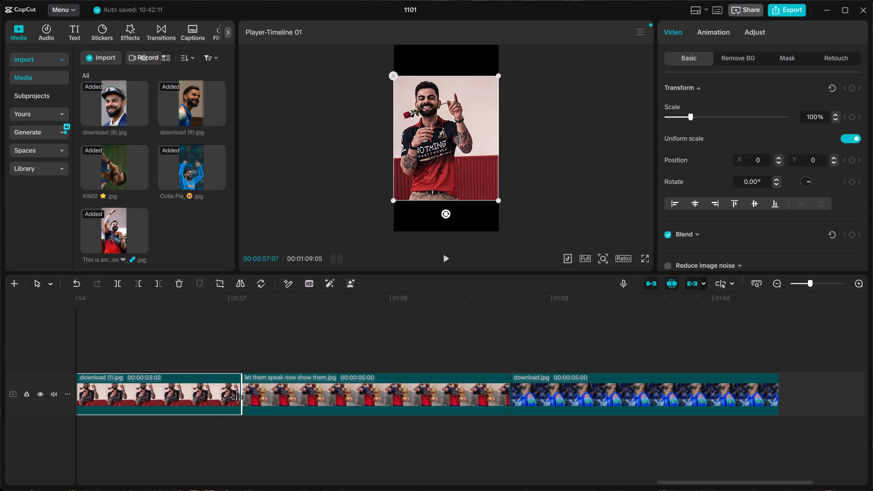
pyautogui.moveTo(238, 397); pyautogui.dragTo(235, 397)
# Shorten the "let them speak now show them.jpg" clip from its end to a duration of 00:00:02:29.
pyautogui.click(352, 402)
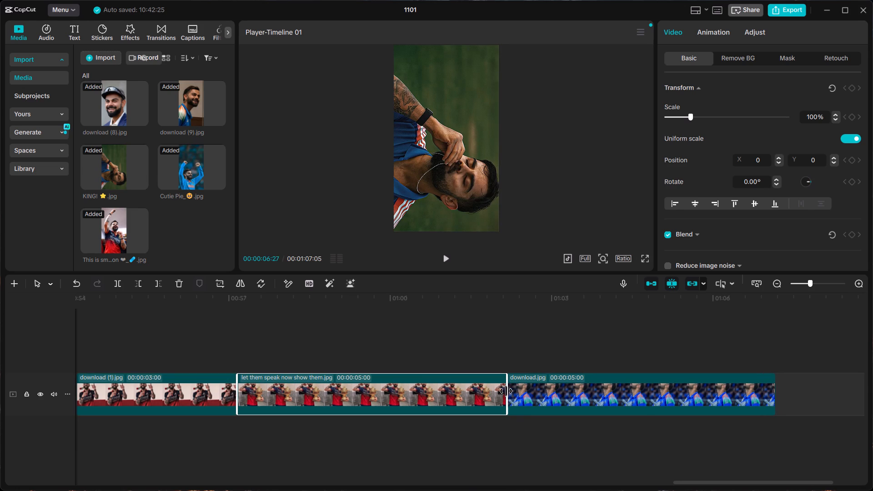
pyautogui.moveTo(506, 391); pyautogui.dragTo(394, 396)
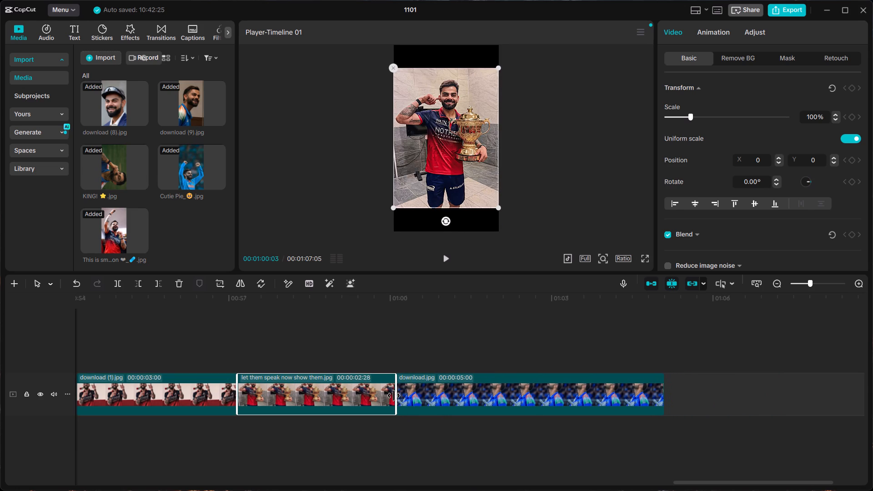
pyautogui.moveTo(394, 396); pyautogui.dragTo(396, 396)
pyautogui.moveTo(396, 396); pyautogui.dragTo(397, 394)
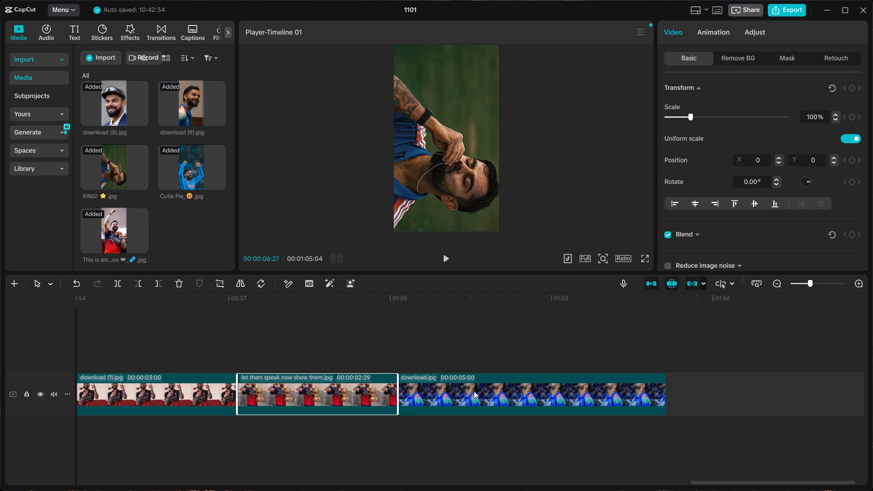
# Trim the end of the last timeline clip, download.jpg, to give it a 3-second duration.
pyautogui.click(640, 403)
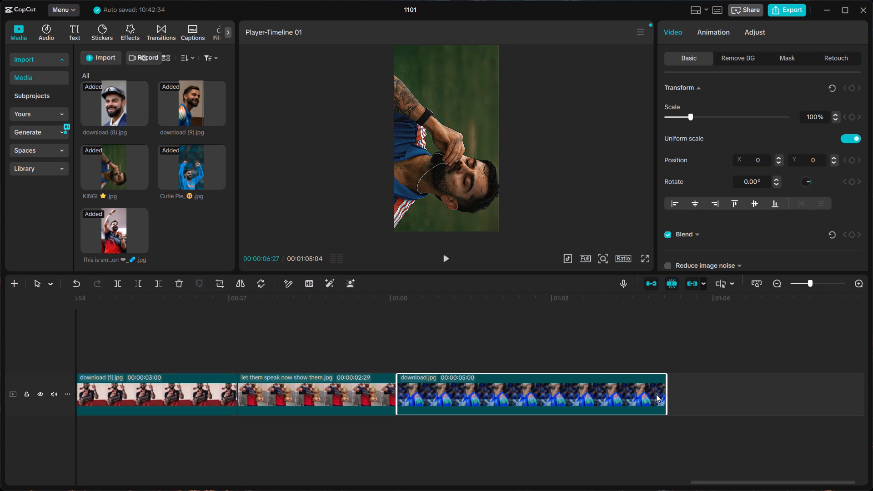
pyautogui.moveTo(666, 391); pyautogui.dragTo(582, 386)
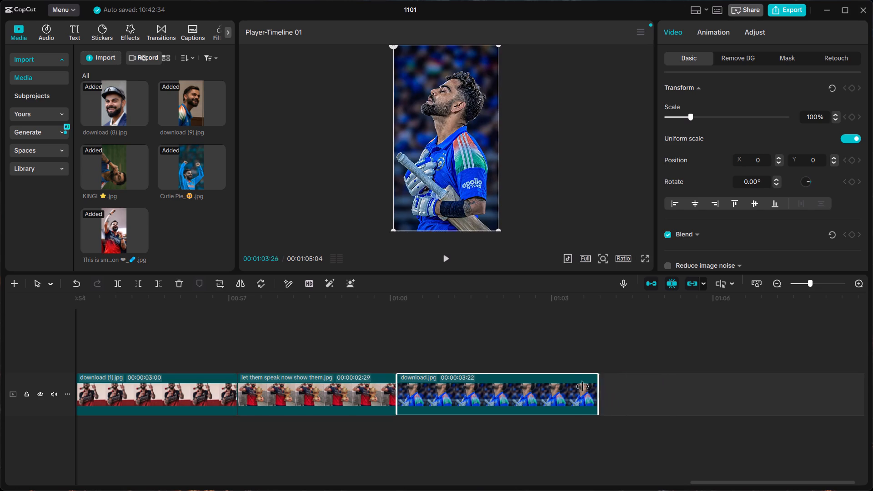
pyautogui.moveTo(582, 386); pyautogui.dragTo(559, 392)
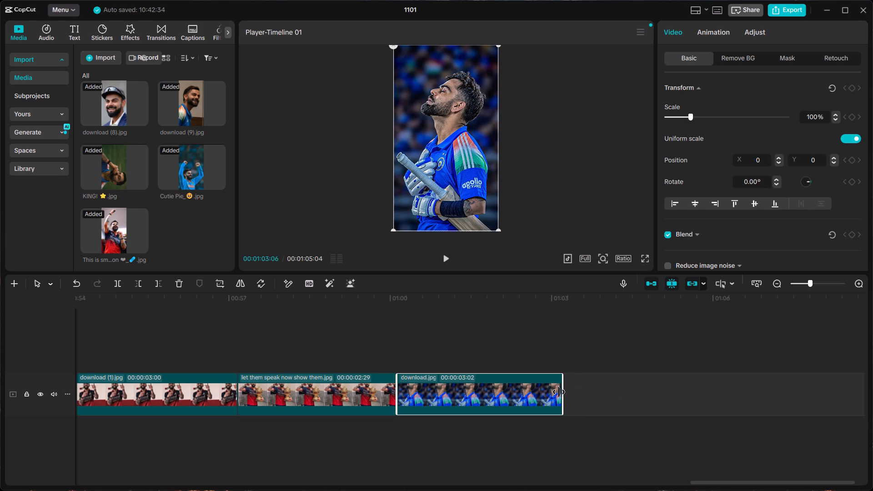
pyautogui.moveTo(559, 392); pyautogui.dragTo(555, 393)
pyautogui.moveTo(555, 393); pyautogui.dragTo(556, 393)
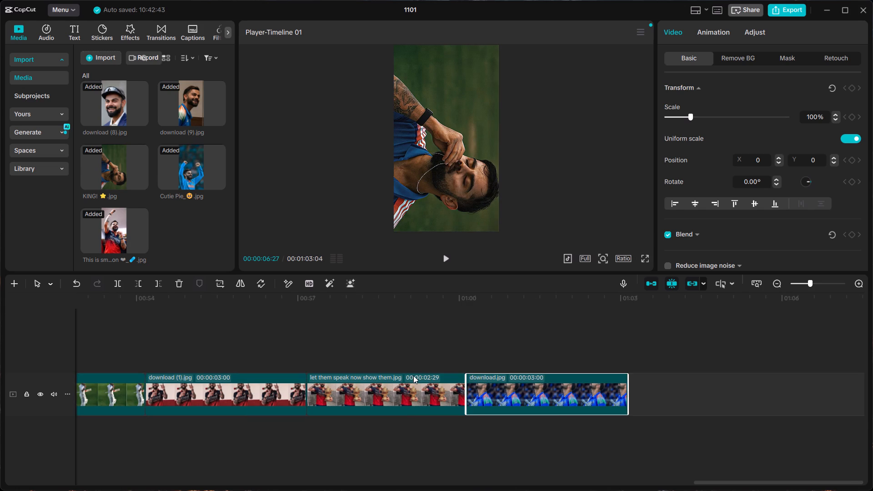
# Play the photo sequence from the start of the timeline to review the trimmed clips, and pause within the HD wallpapers clip.
pyautogui.click(412, 376)
pyautogui.hscroll(6, 412, 376)
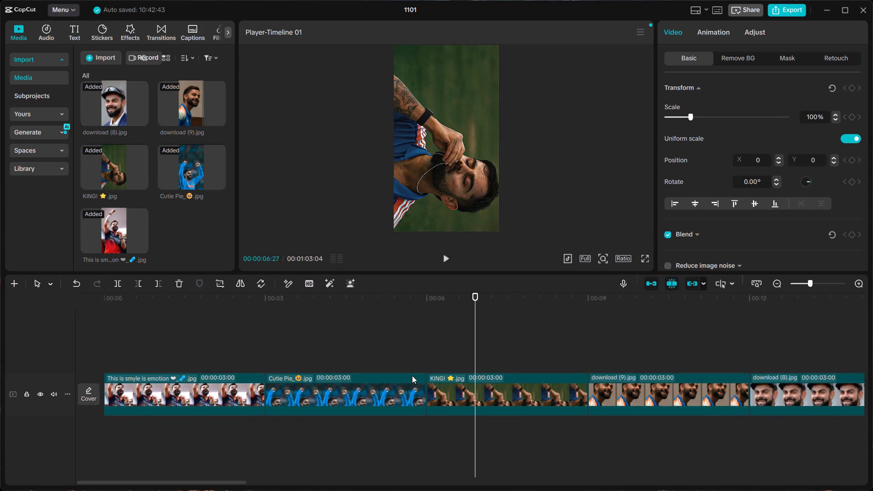
pyautogui.hscroll(5, 412, 376)
pyautogui.click(211, 403)
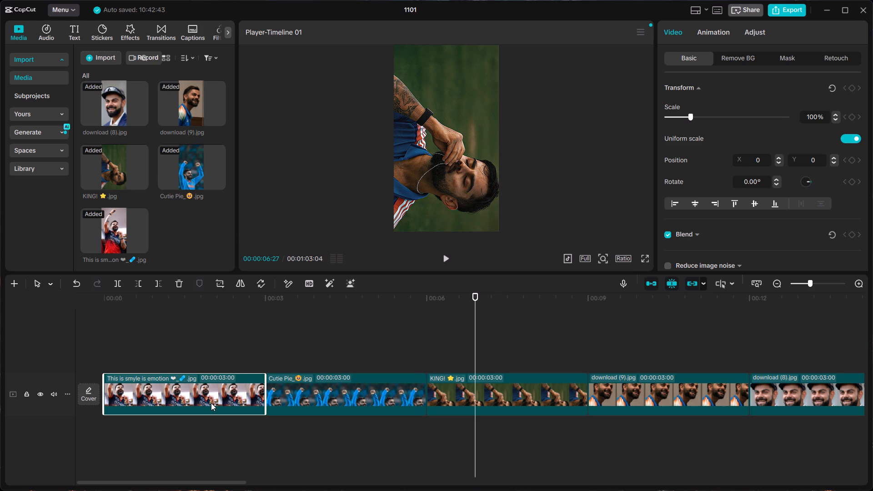
pyautogui.click(330, 369)
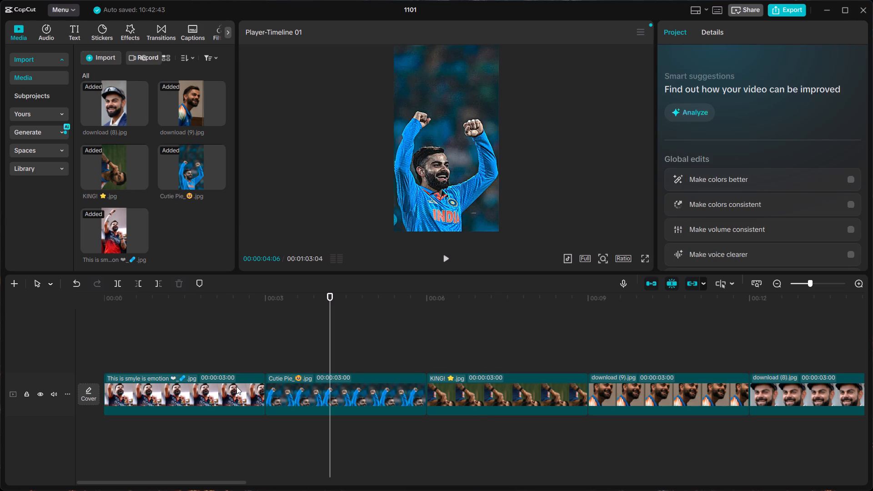
pyautogui.click(230, 381)
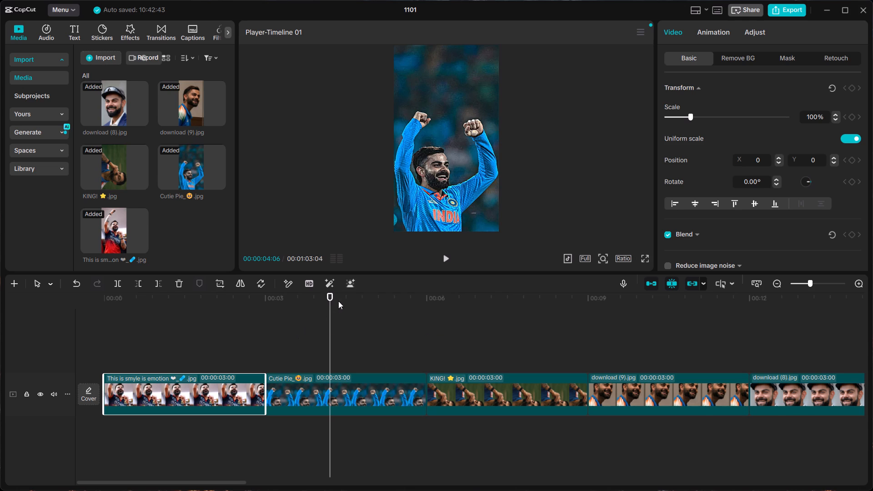
pyautogui.moveTo(332, 296); pyautogui.dragTo(127, 311)
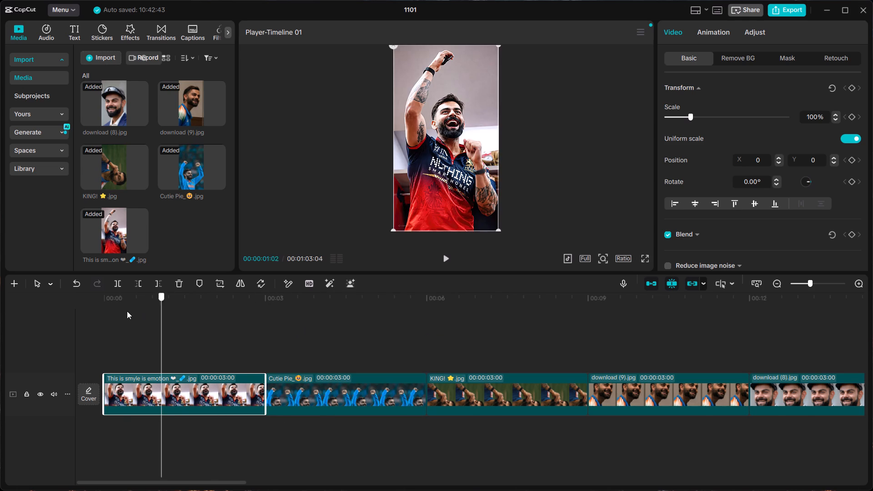
pyautogui.moveTo(127, 311); pyautogui.dragTo(83, 310)
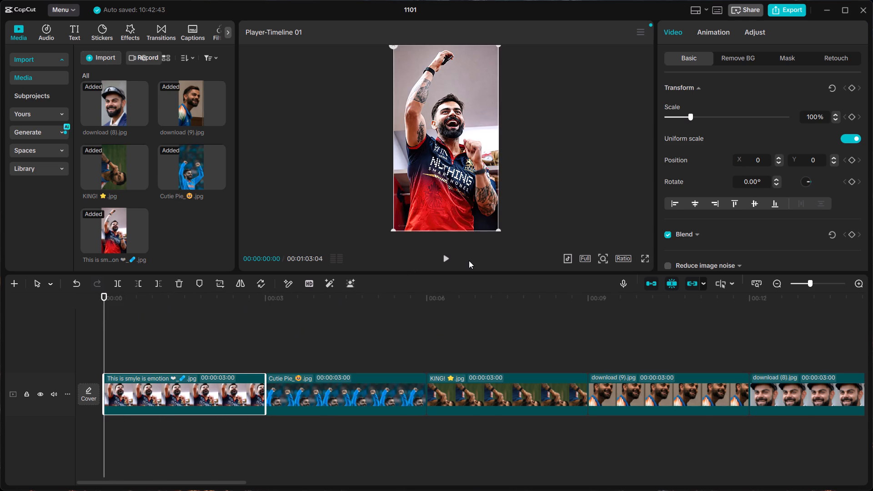
pyautogui.click(446, 258)
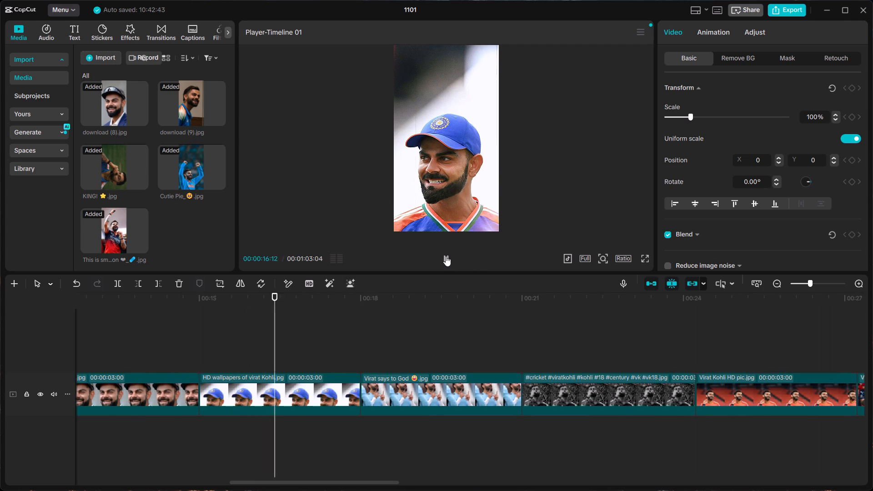
pyautogui.click(446, 256)
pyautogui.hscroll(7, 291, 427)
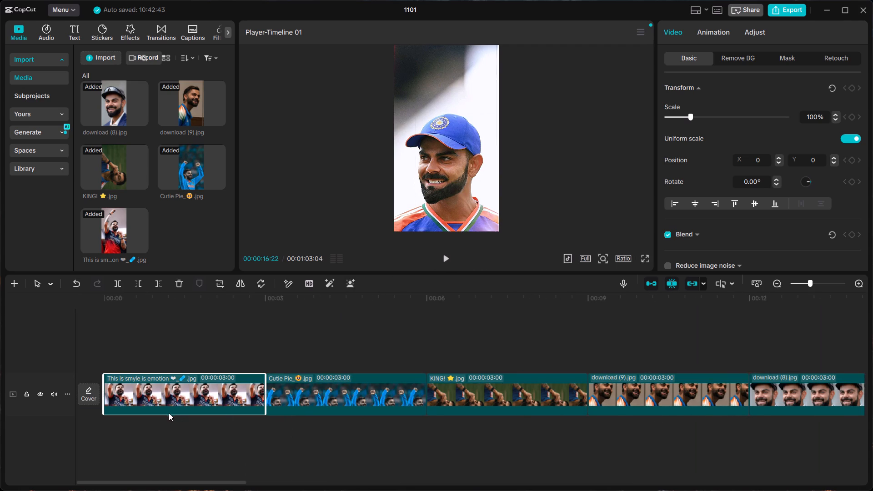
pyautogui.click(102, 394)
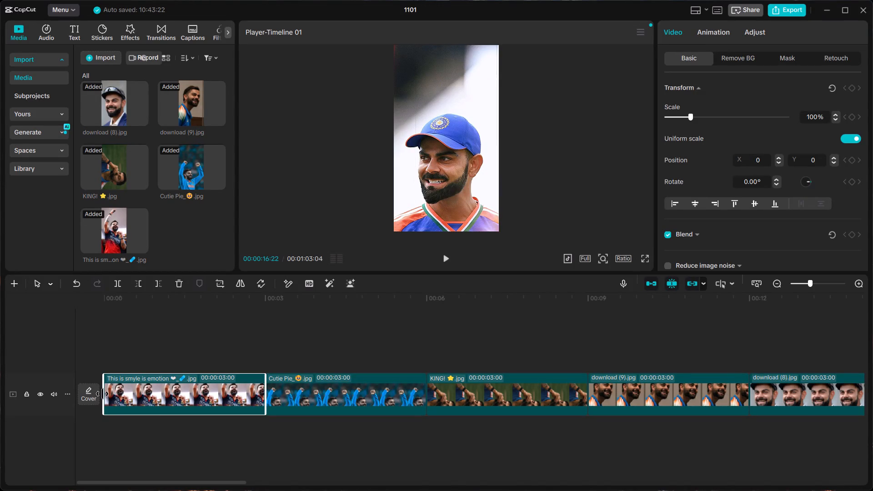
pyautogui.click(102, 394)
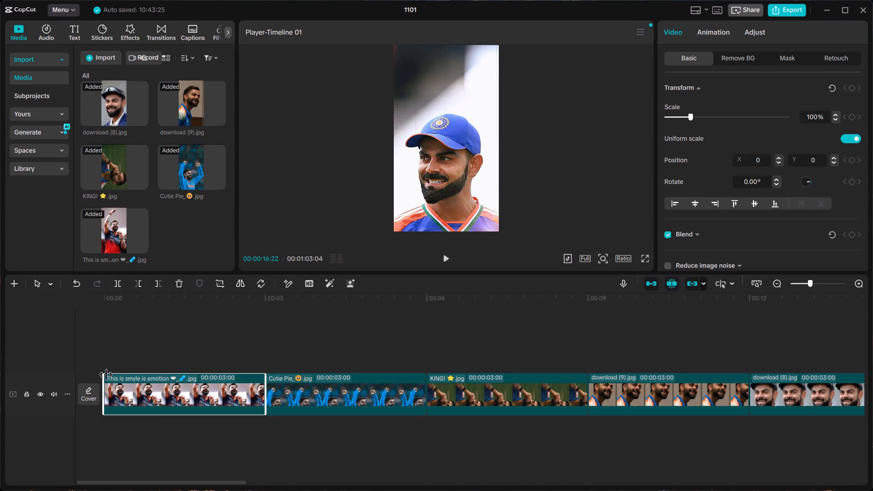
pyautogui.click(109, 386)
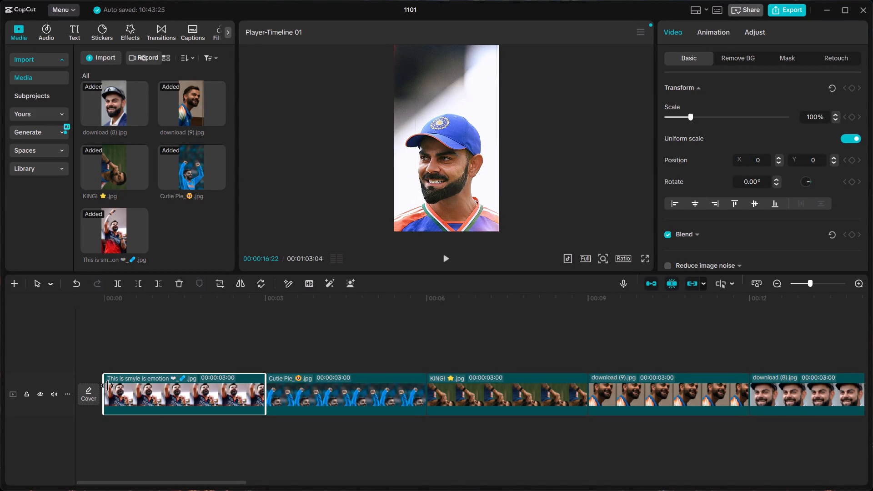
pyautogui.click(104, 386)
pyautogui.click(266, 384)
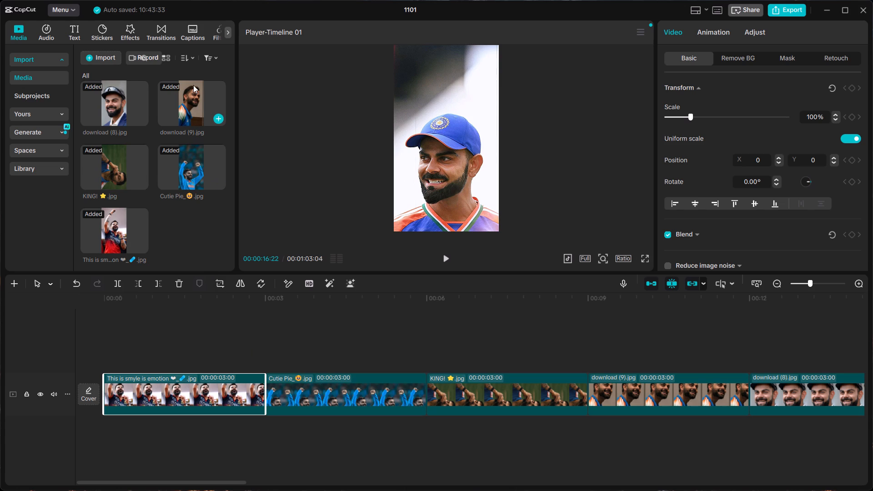
# Search the transitions library for "mix.".
pyautogui.click(162, 31)
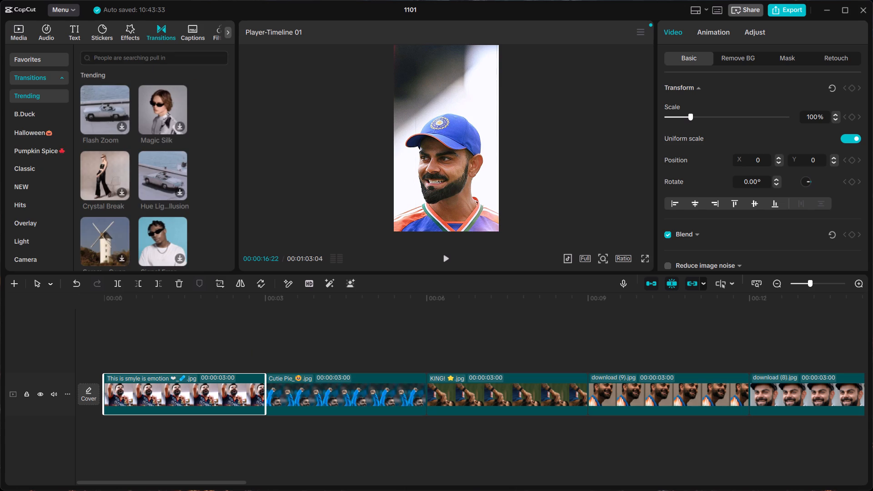
pyautogui.click(121, 58)
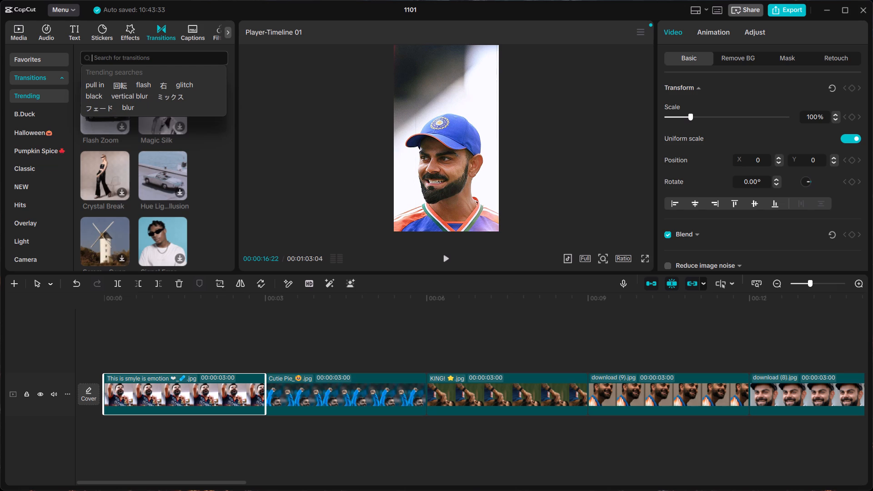
pyautogui.hotkey('shift', 'm')
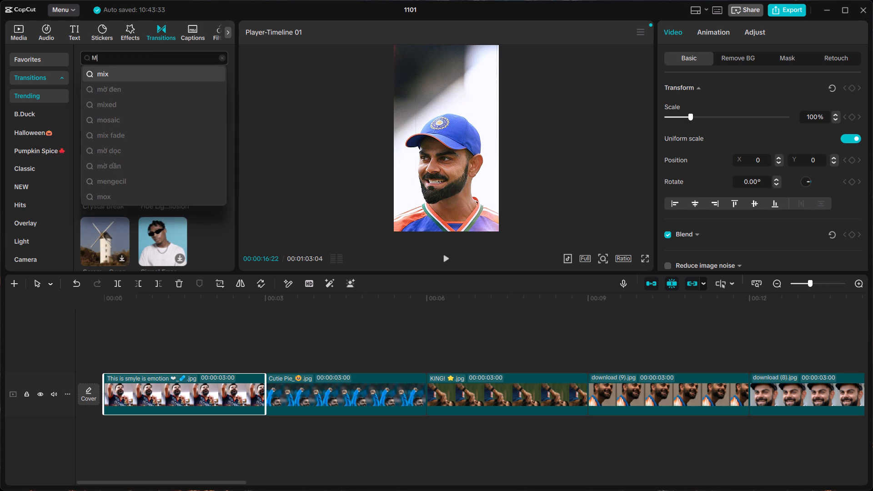
pyautogui.press('i')
pyautogui.press('x')
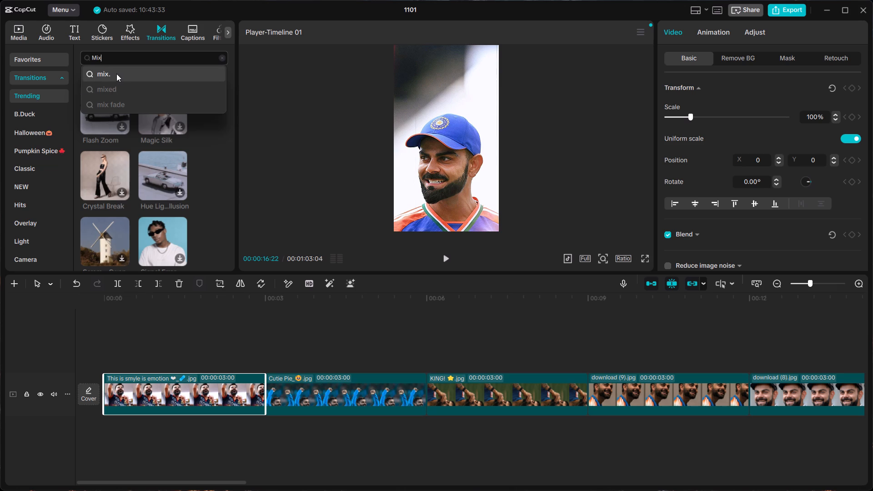
pyautogui.click(116, 74)
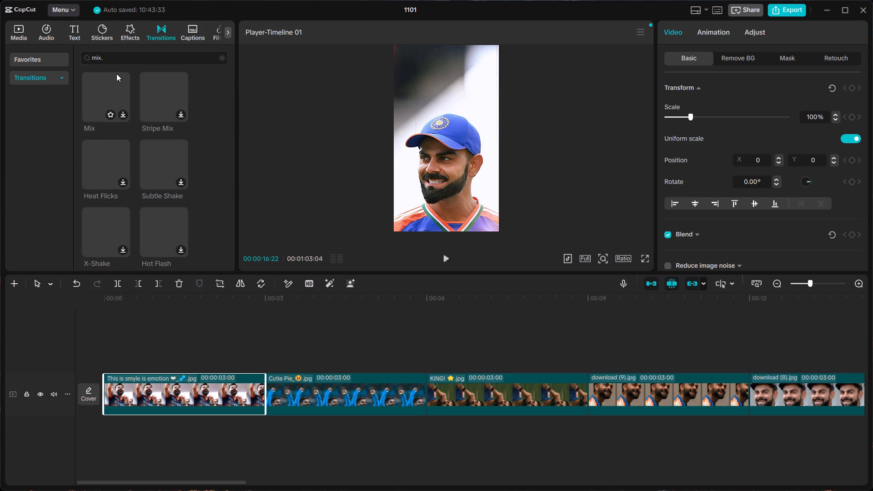
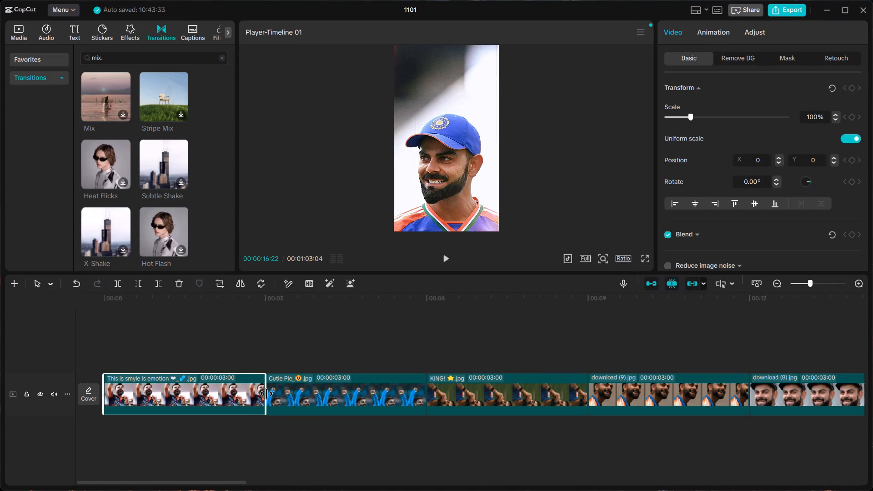
# Adjust the end of the first timeline clip, "This is smyle is emotion", to a duration of 00:00:02:29.
pyautogui.moveTo(266, 394); pyautogui.dragTo(227, 393)
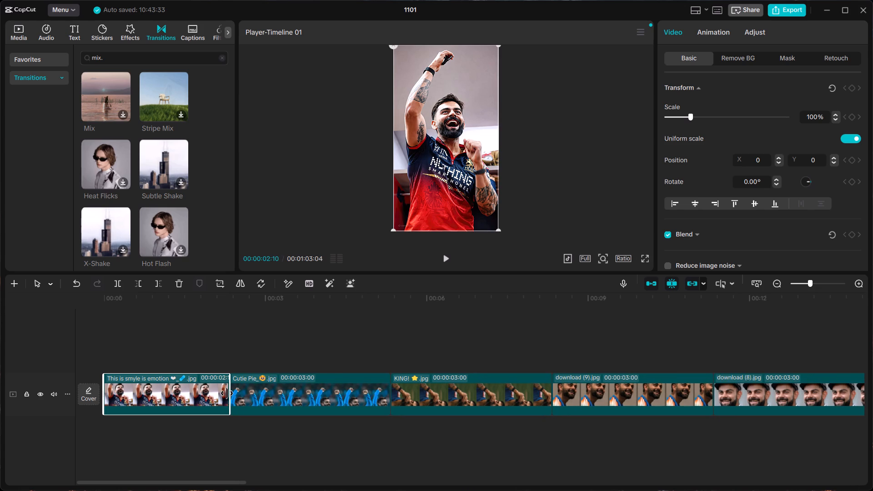
pyautogui.moveTo(227, 393); pyautogui.dragTo(213, 404)
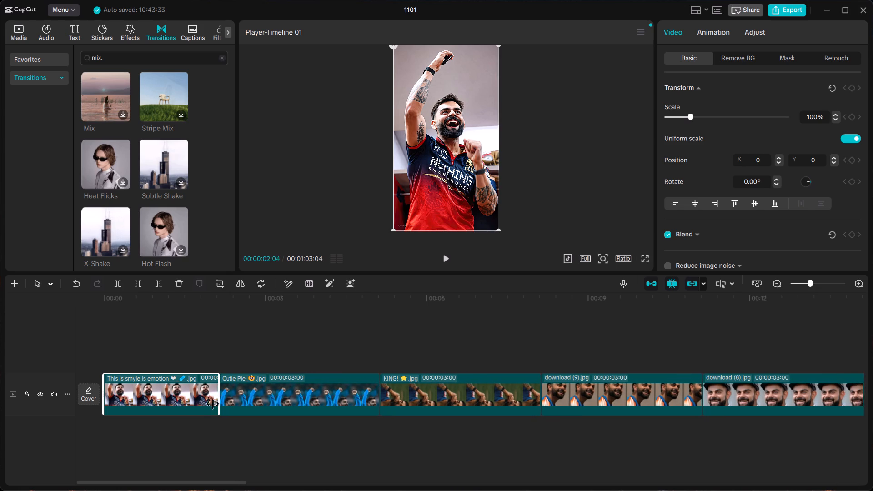
pyautogui.moveTo(213, 404); pyautogui.dragTo(257, 416)
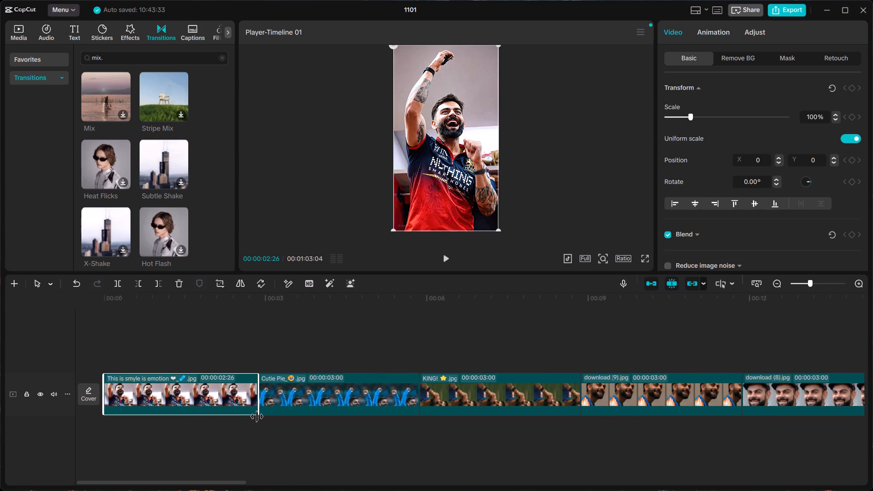
pyautogui.moveTo(257, 416); pyautogui.dragTo(264, 413)
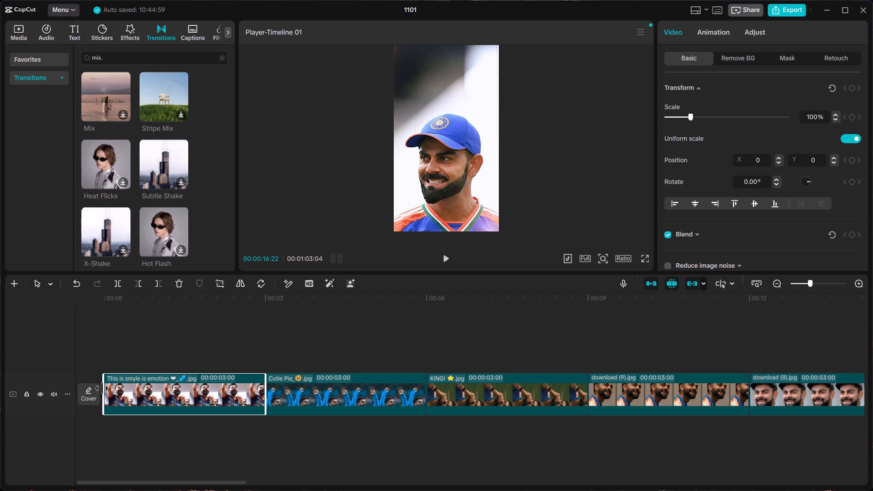
pyautogui.click(103, 390)
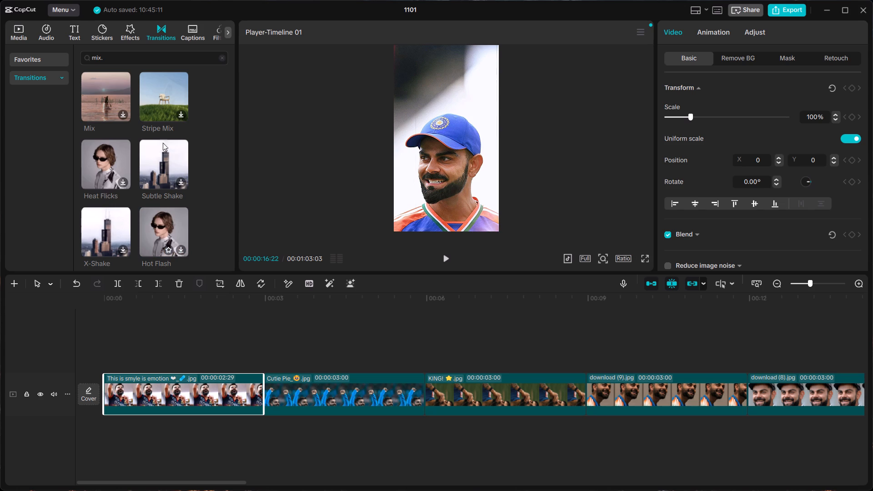
# Search the transitions library for "mix" without the trailing period.
pyautogui.click(165, 56)
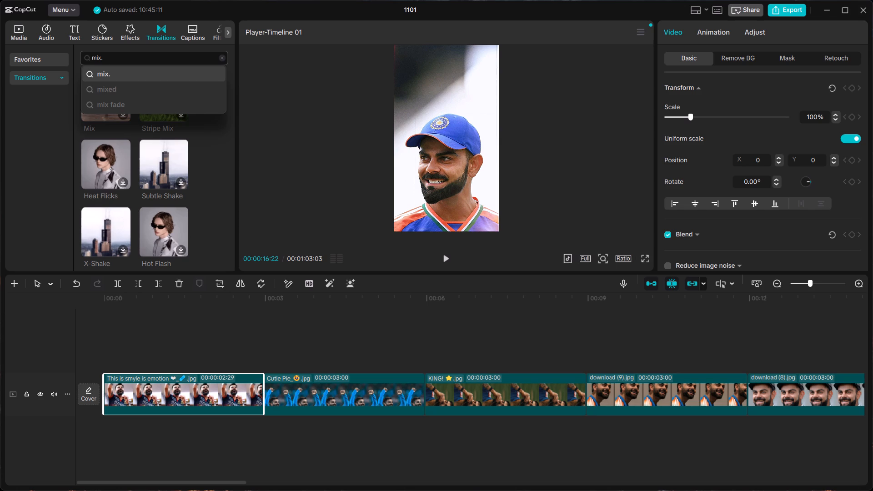
pyautogui.press('BackSpace')
pyautogui.press('Return')
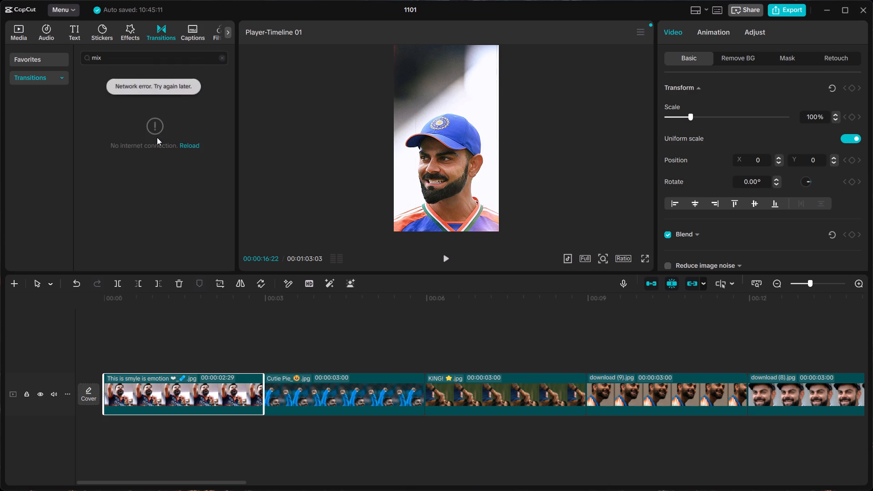
pyautogui.click(156, 127)
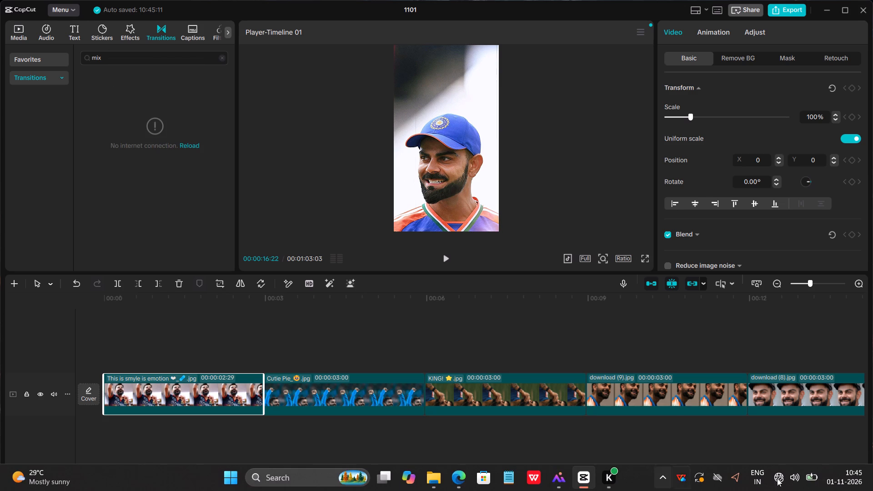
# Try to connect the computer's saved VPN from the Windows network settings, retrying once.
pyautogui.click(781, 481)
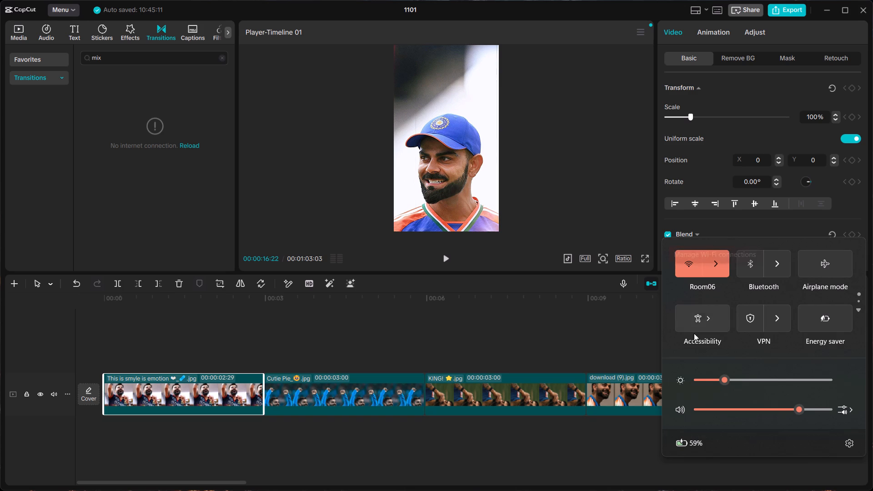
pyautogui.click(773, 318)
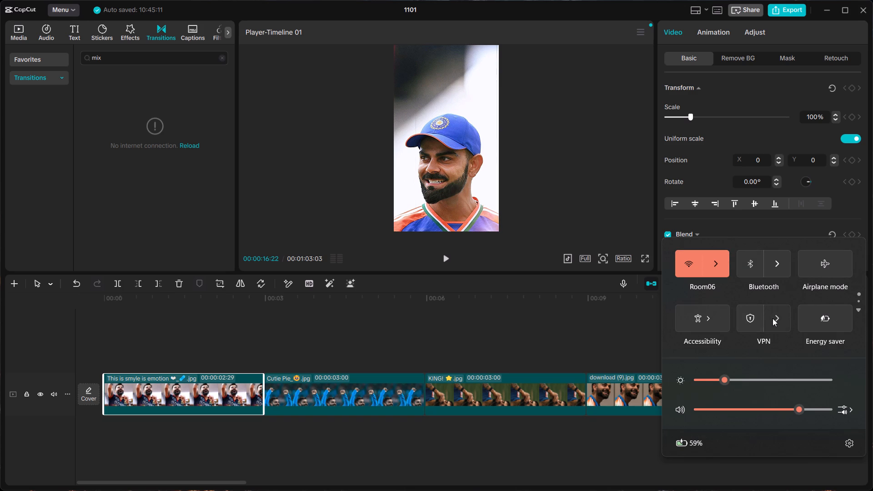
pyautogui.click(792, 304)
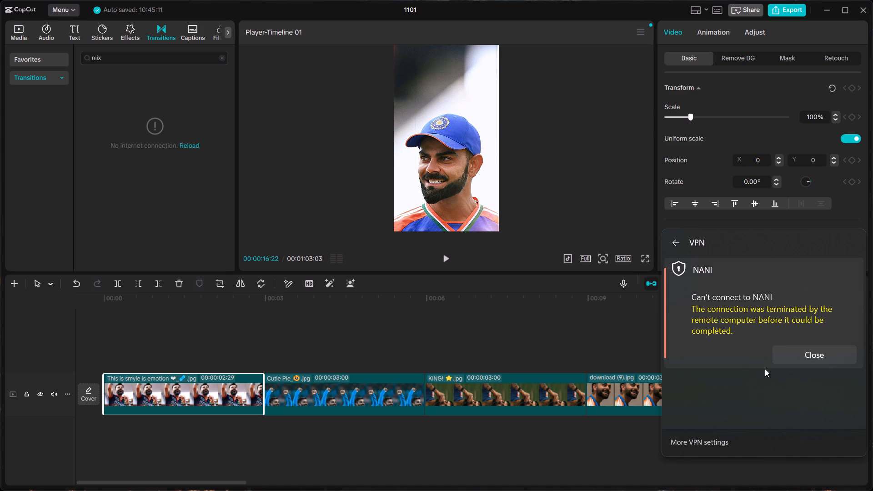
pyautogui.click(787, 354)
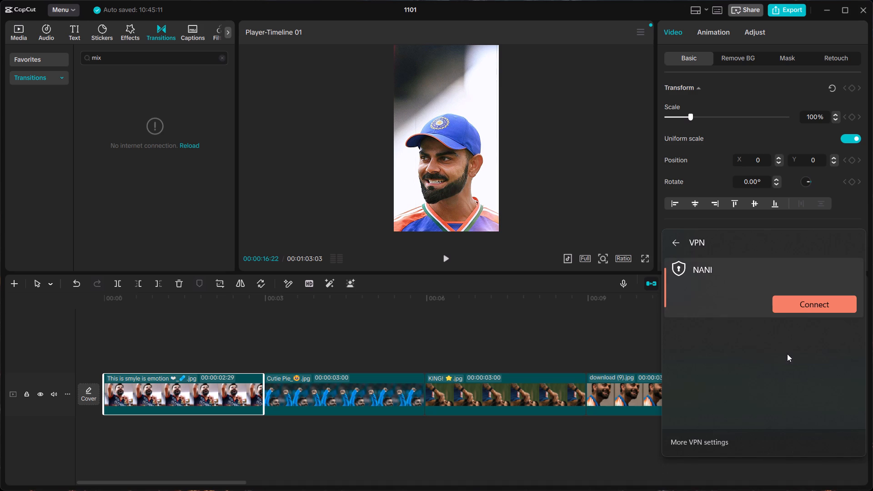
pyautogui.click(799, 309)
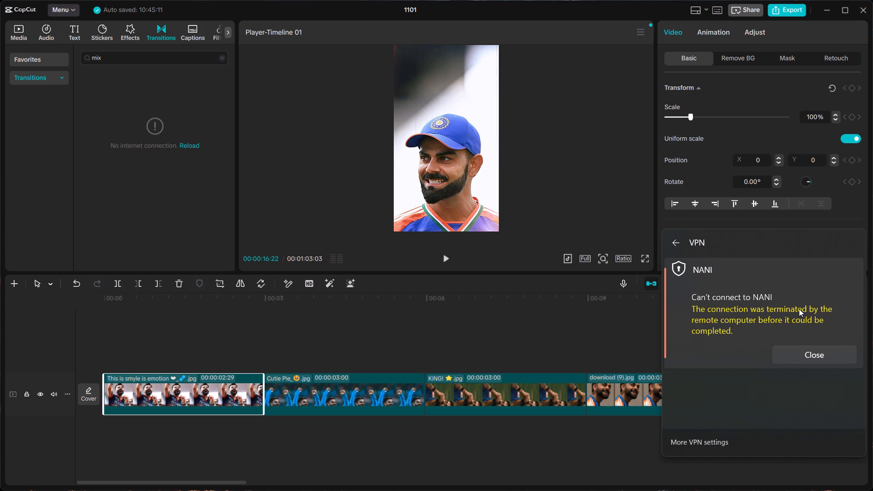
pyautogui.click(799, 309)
# Reload the transition results and add Shake Fade between the "HD wallpapers of virat Kohli" and "Virat says to God" clips, accepting duplicate frames.
pyautogui.click(195, 146)
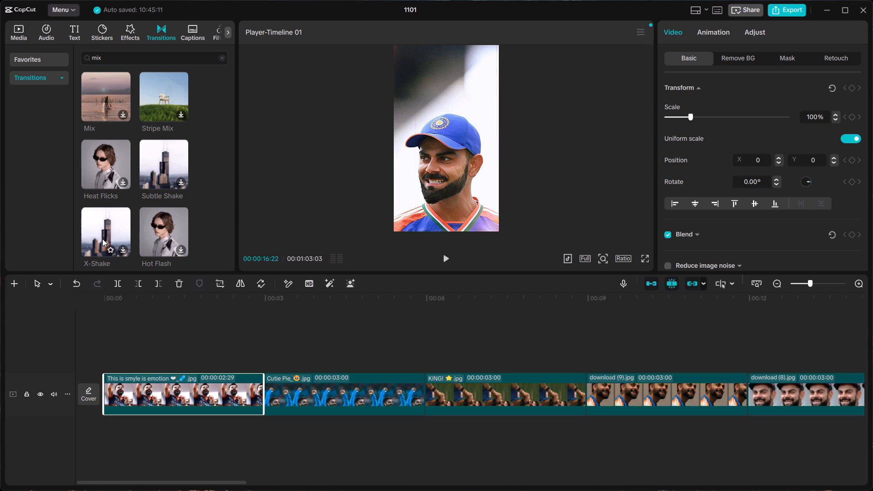
pyautogui.scroll(-1, 102, 239)
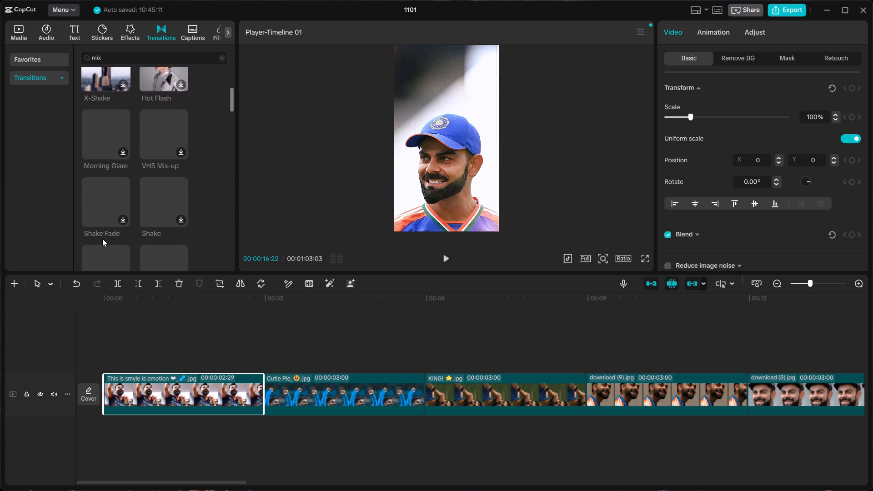
pyautogui.scroll(1, 108, 200)
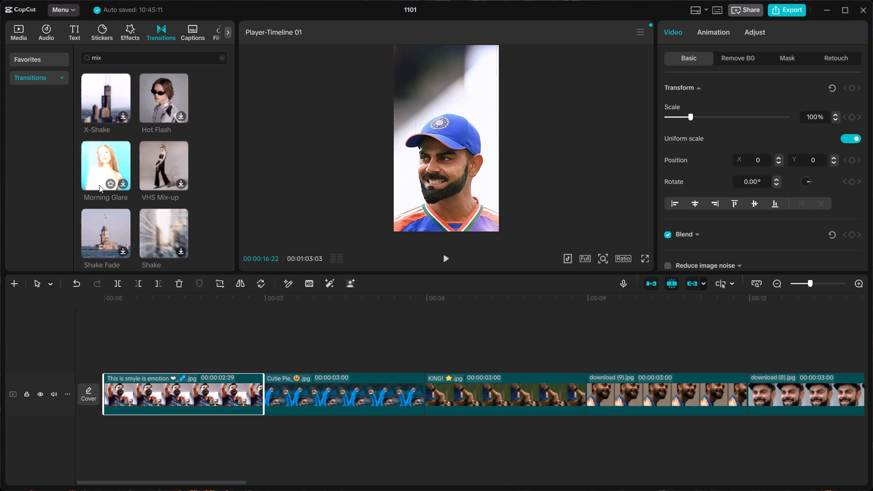
pyautogui.scroll(-1, 99, 185)
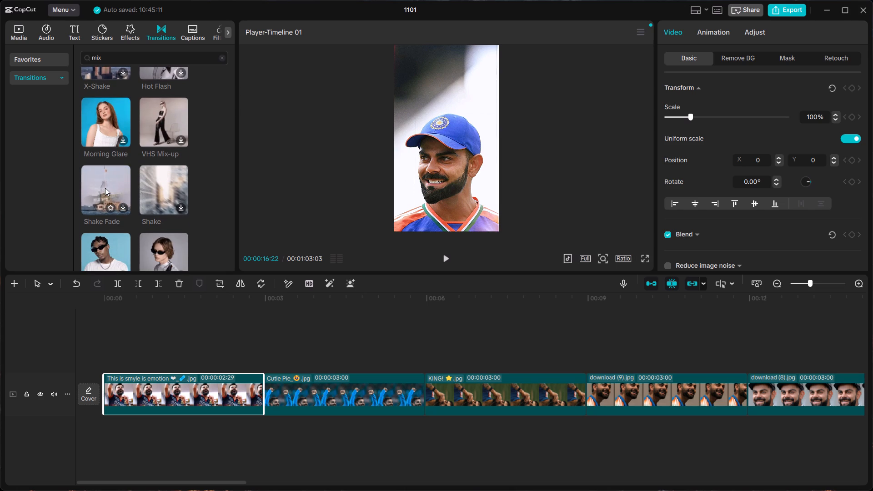
pyautogui.click(116, 192)
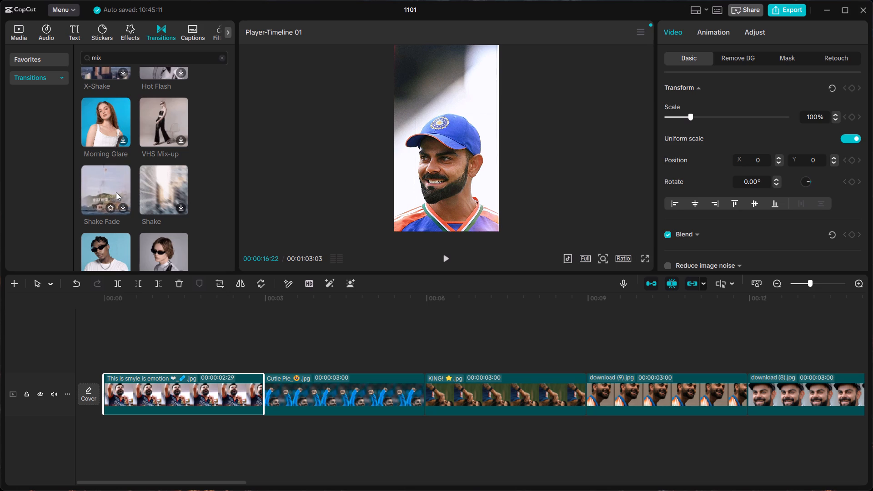
pyautogui.doubleClick(116, 192)
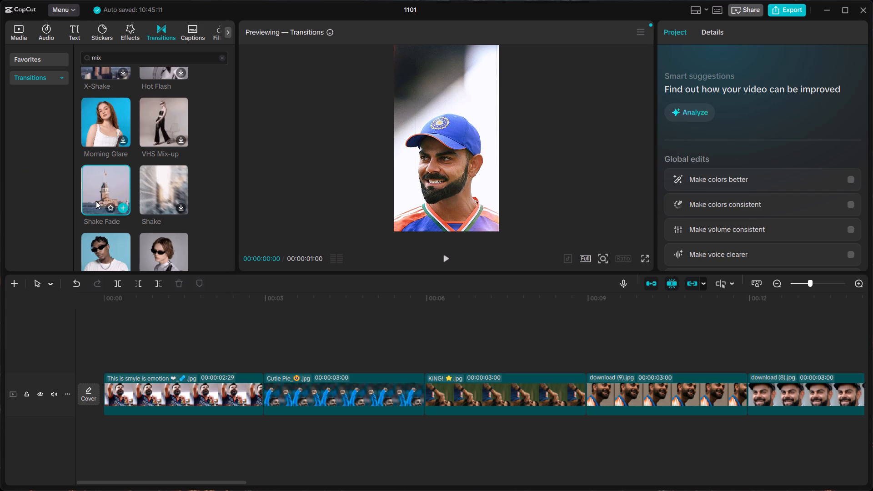
pyautogui.click(120, 206)
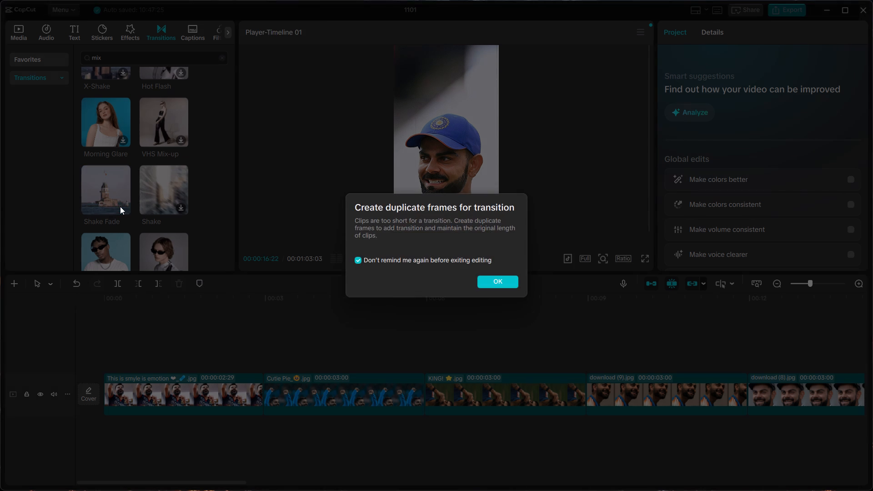
pyautogui.click(493, 282)
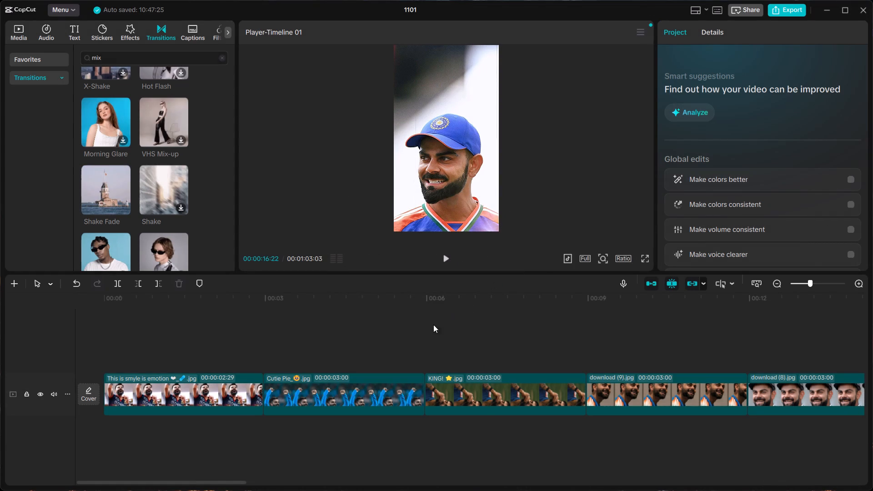
# Play back the timeline around the Shake Fade transition to review it, returning to the HD wallpapers clip and pausing near the transition's end.
pyautogui.click(449, 258)
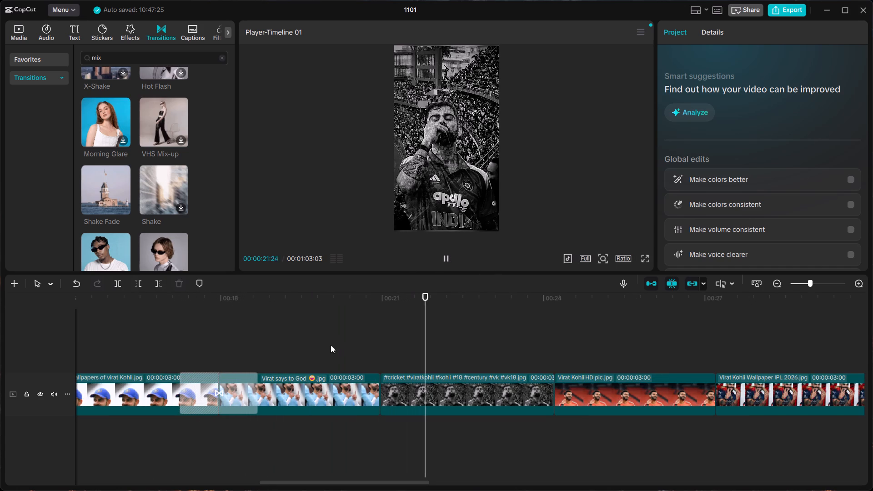
pyautogui.click(245, 395)
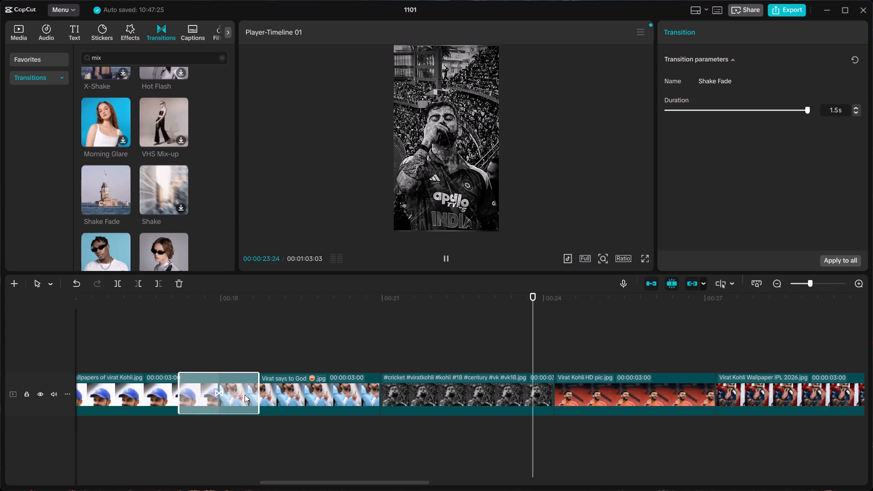
pyautogui.click(167, 394)
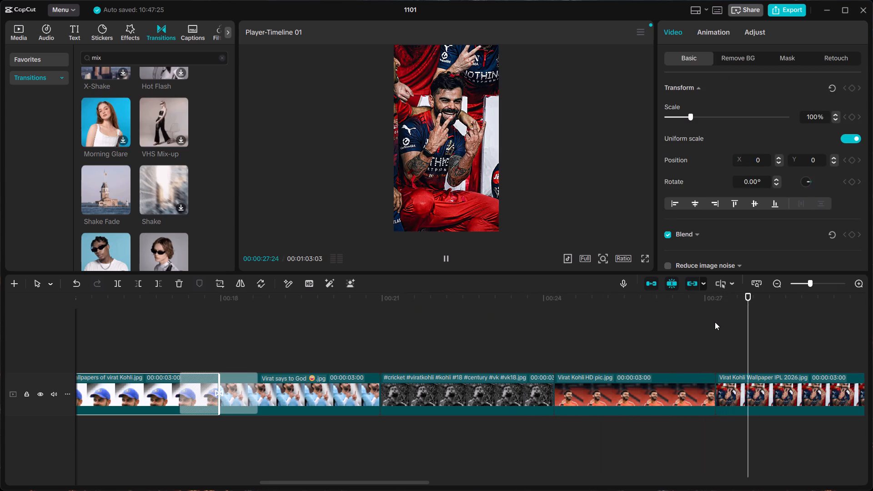
pyautogui.click(447, 256)
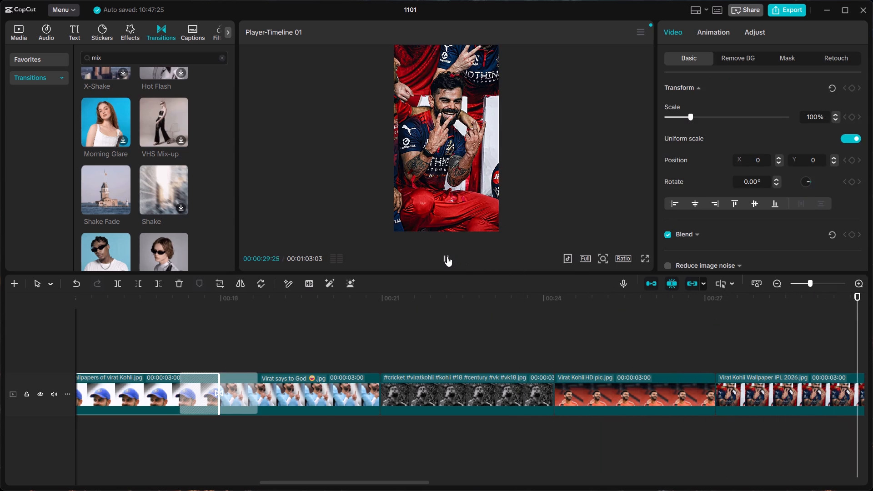
pyautogui.hscroll(4, 447, 256)
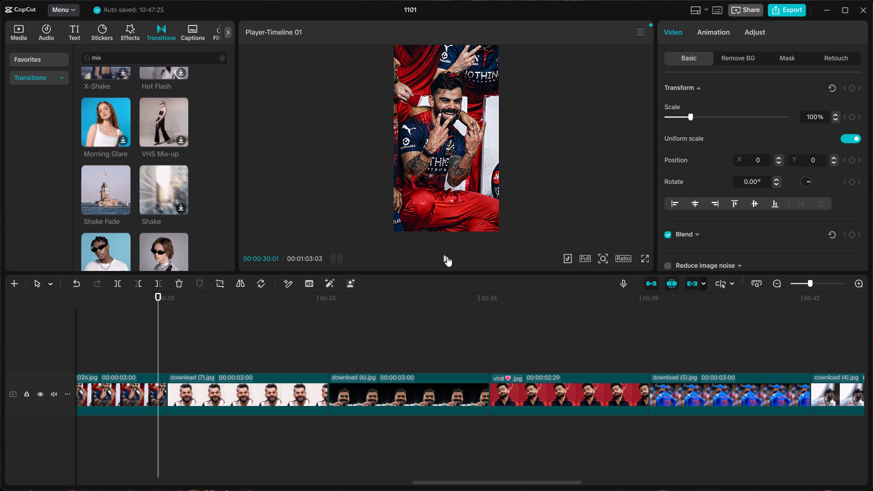
pyautogui.moveTo(159, 295); pyautogui.dragTo(193, 288)
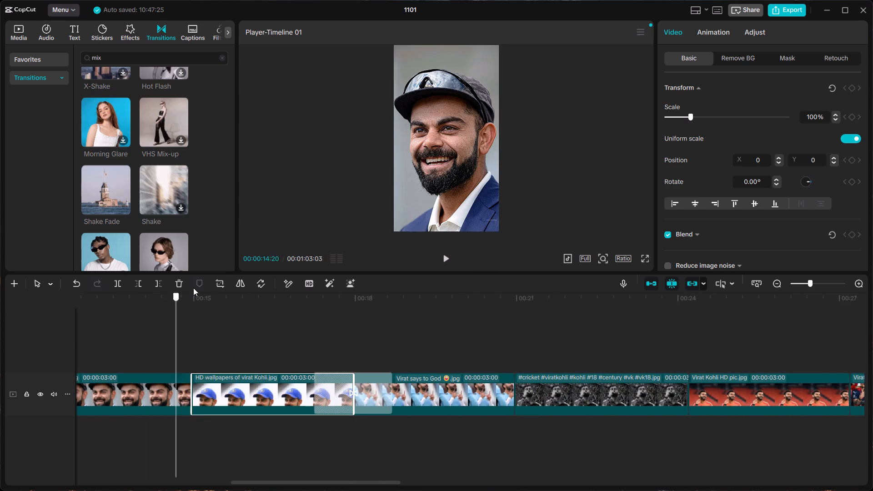
pyautogui.moveTo(193, 288); pyautogui.dragTo(288, 291)
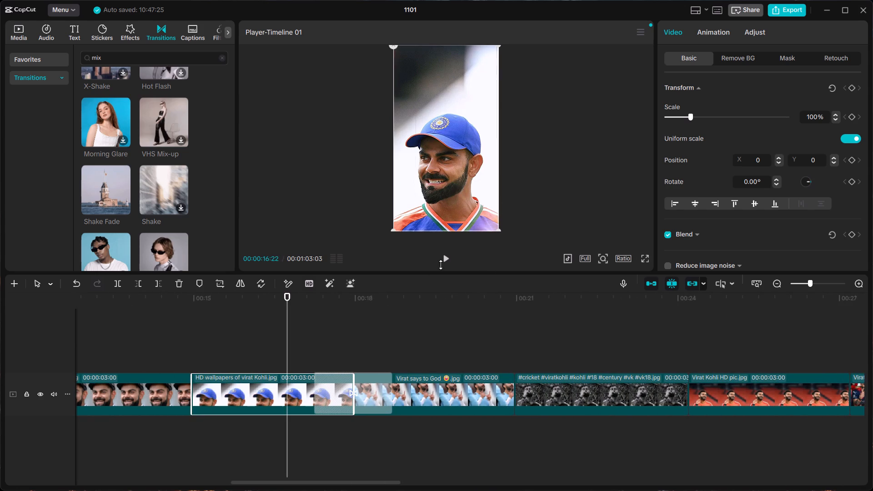
pyautogui.click(447, 257)
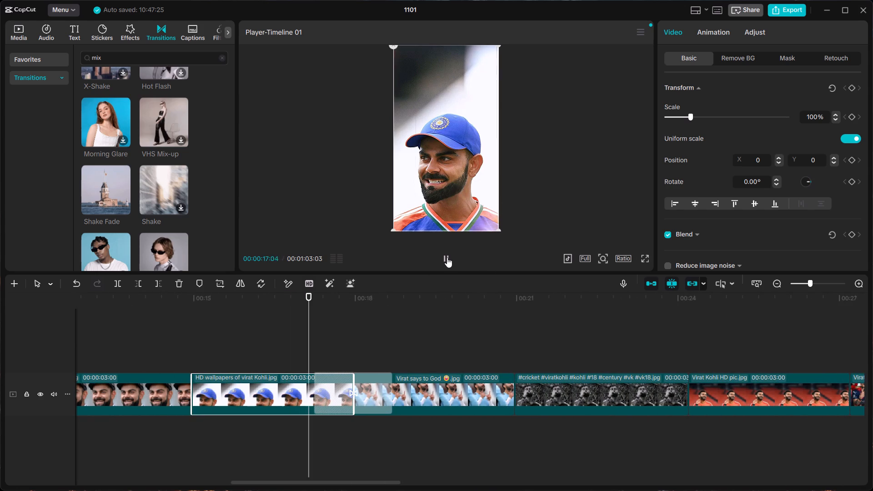
pyautogui.click(447, 257)
pyautogui.click(447, 257)
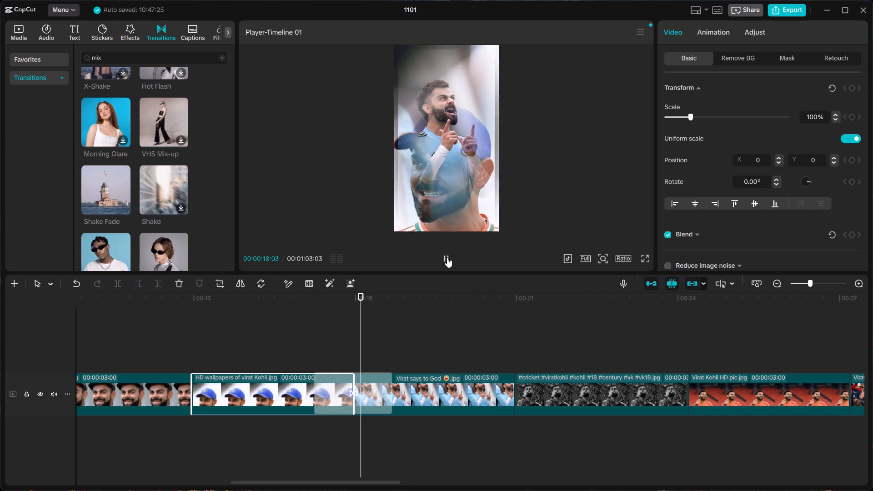
pyautogui.click(447, 257)
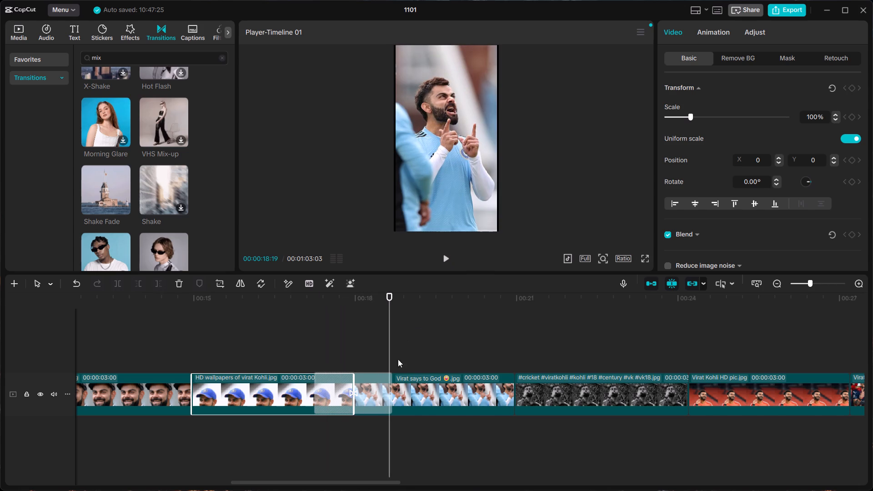
# Apply the 1.5 s Shake Fade transition to all clips on the timeline.
pyautogui.click(377, 391)
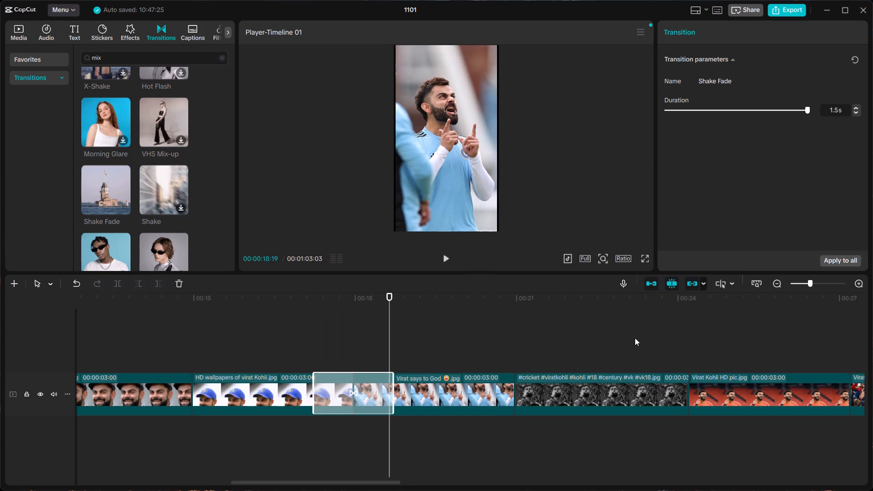
pyautogui.click(825, 259)
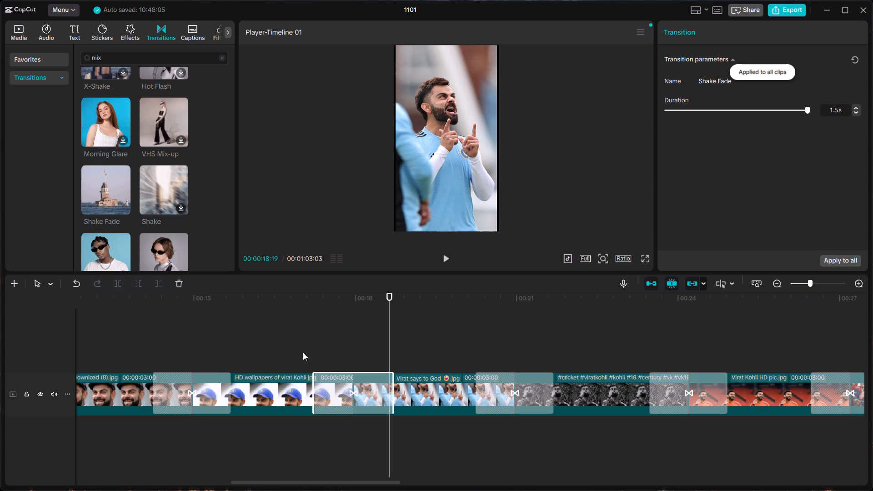
# Play back the timeline to review the Shake Fade transitions between the clips, and return the playhead to the start.
pyautogui.hscroll(4, 213, 368)
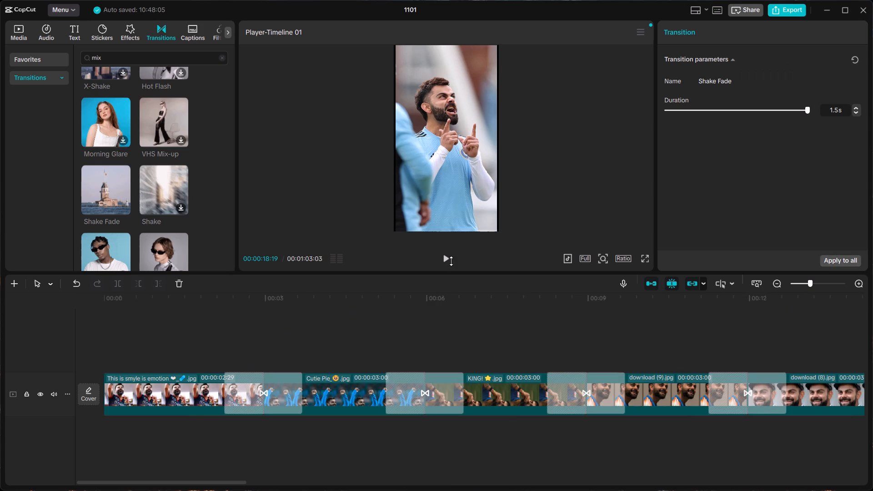
pyautogui.click(443, 257)
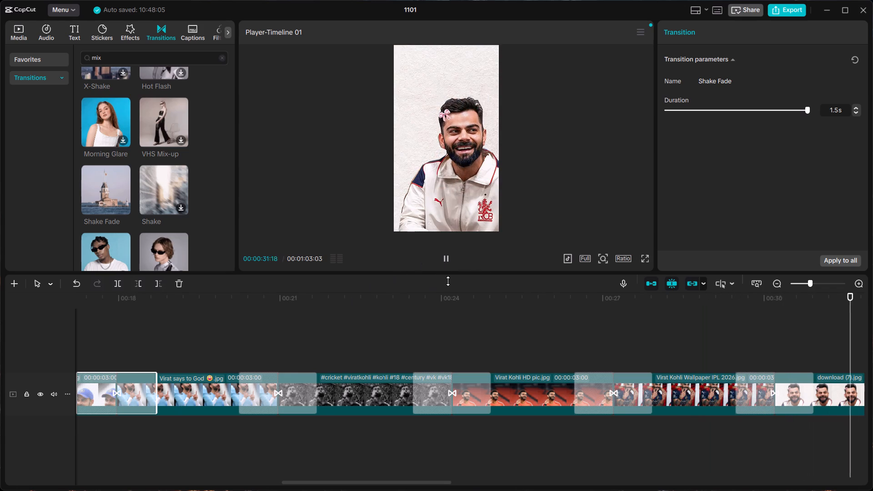
pyautogui.click(445, 263)
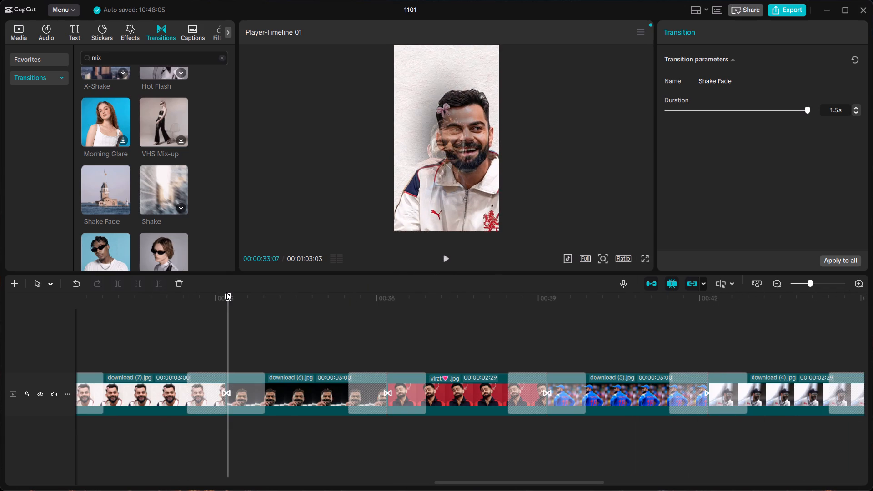
pyautogui.moveTo(229, 296); pyautogui.dragTo(90, 304)
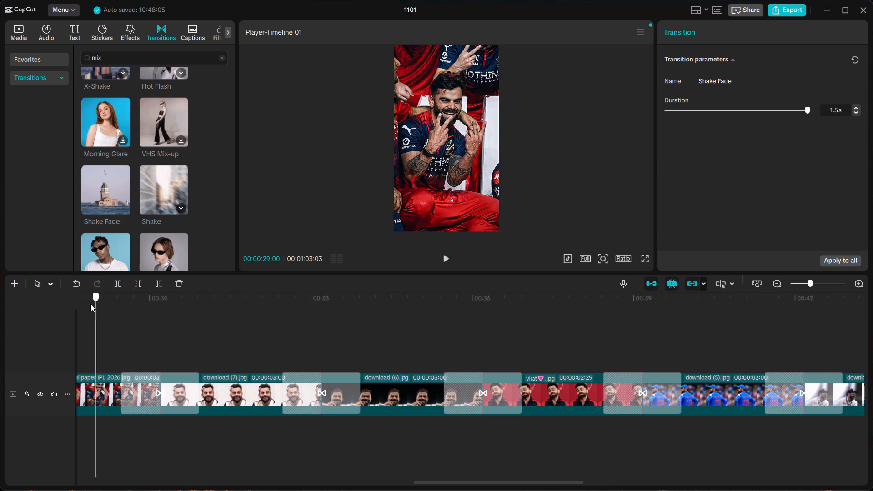
pyautogui.moveTo(90, 304); pyautogui.dragTo(86, 305)
# Shorten the Shake Fade transition between the "This is smyle is emotion" and "Cutie Pie" clips to 0.9 s.
pyautogui.click(266, 388)
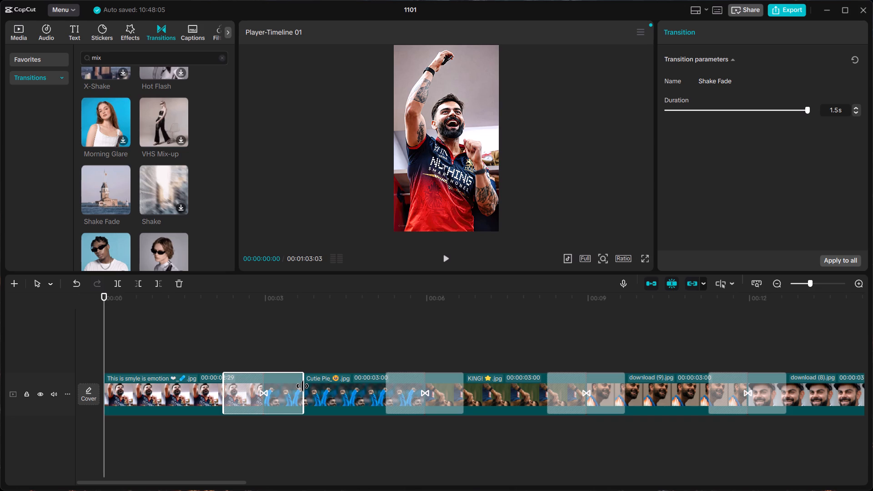
pyautogui.moveTo(302, 386); pyautogui.dragTo(286, 385)
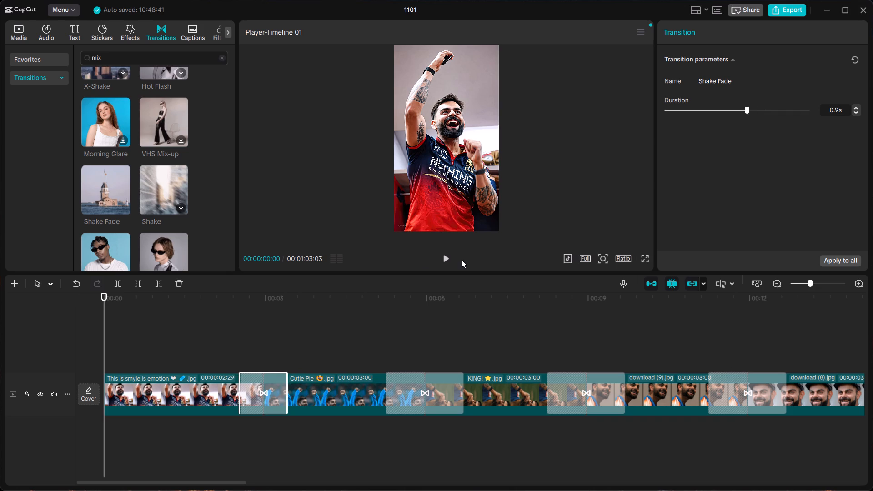
# Play the video from the start through the "download (9)" clip to compare the shortened transition with the following ones.
pyautogui.click(447, 257)
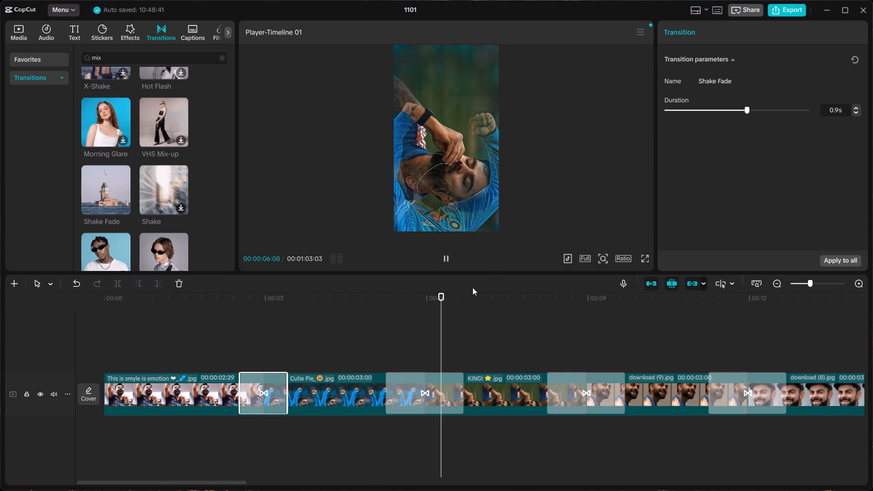
pyautogui.click(267, 390)
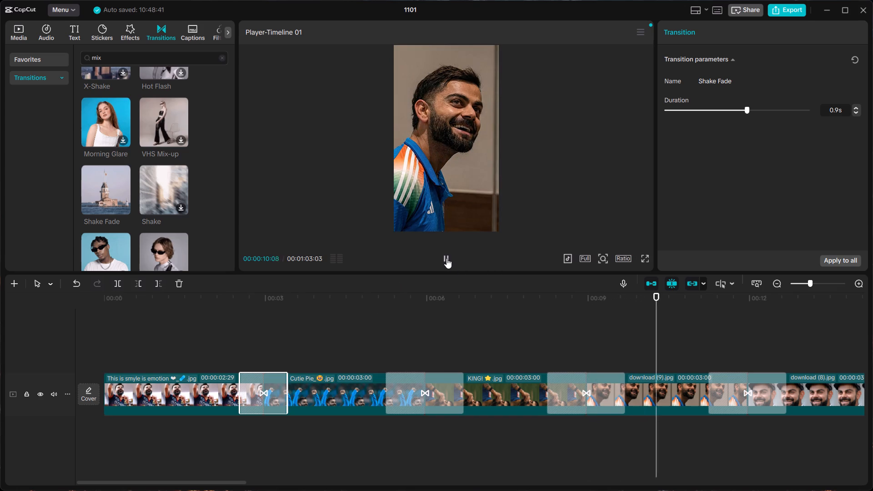
pyautogui.click(445, 258)
# Apply the 0.9 s Shake Fade transition to all clips on the timeline.
pyautogui.click(273, 394)
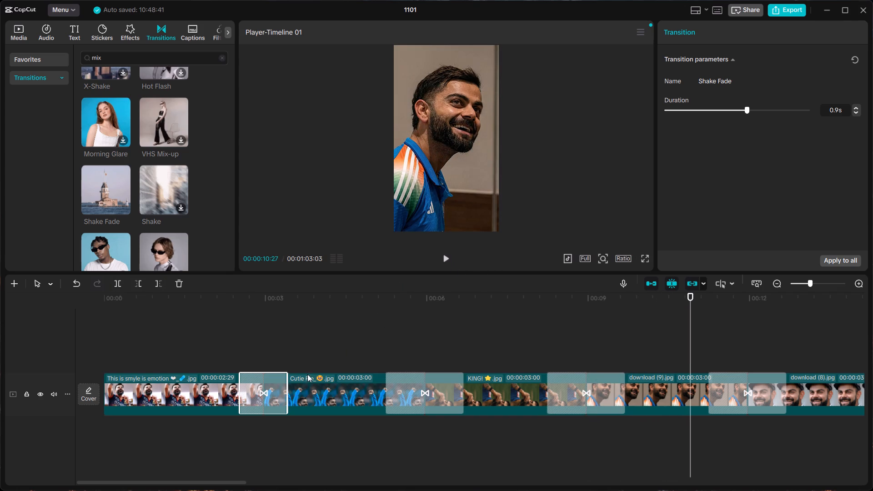
pyautogui.click(836, 259)
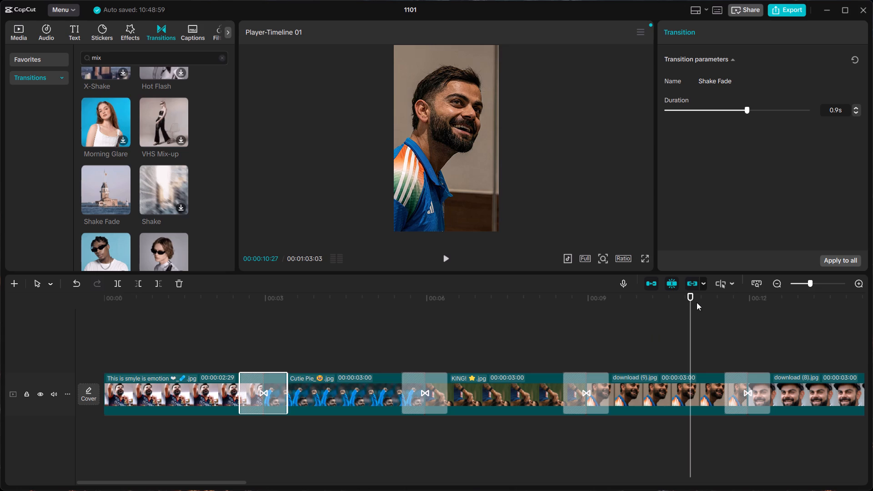
# Replay the timeline from just before the first transition into the "download (9)" clip to review the Shake Fade transitions.
pyautogui.moveTo(691, 298); pyautogui.dragTo(476, 295)
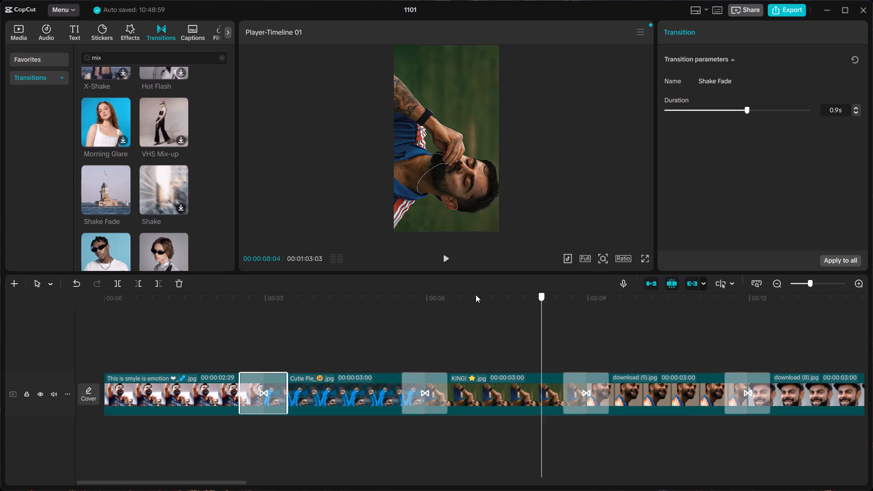
pyautogui.moveTo(476, 295); pyautogui.dragTo(226, 366)
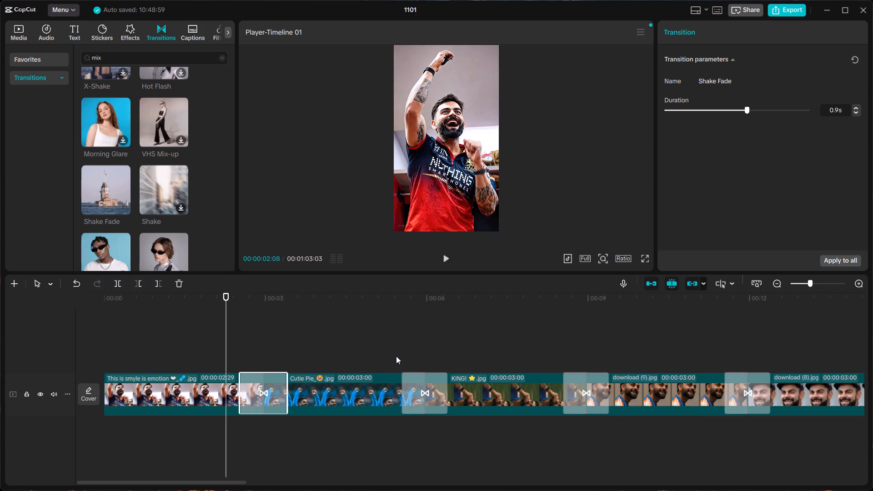
pyautogui.click(445, 260)
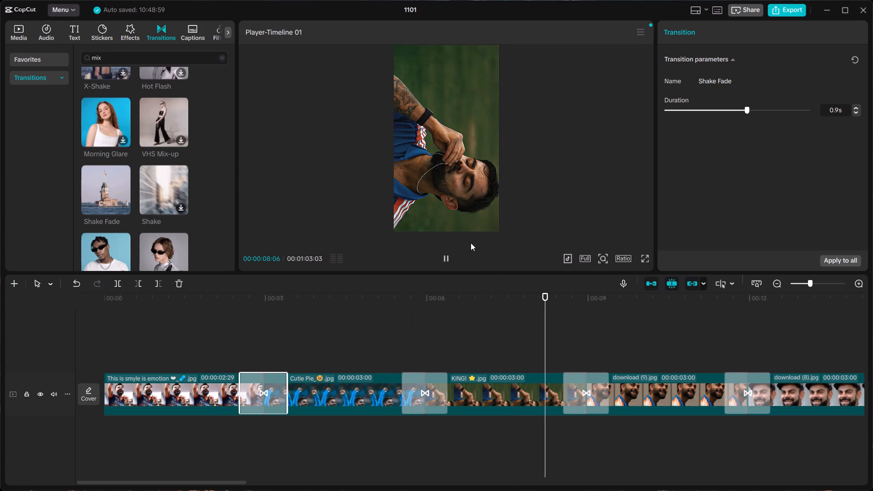
pyautogui.click(447, 258)
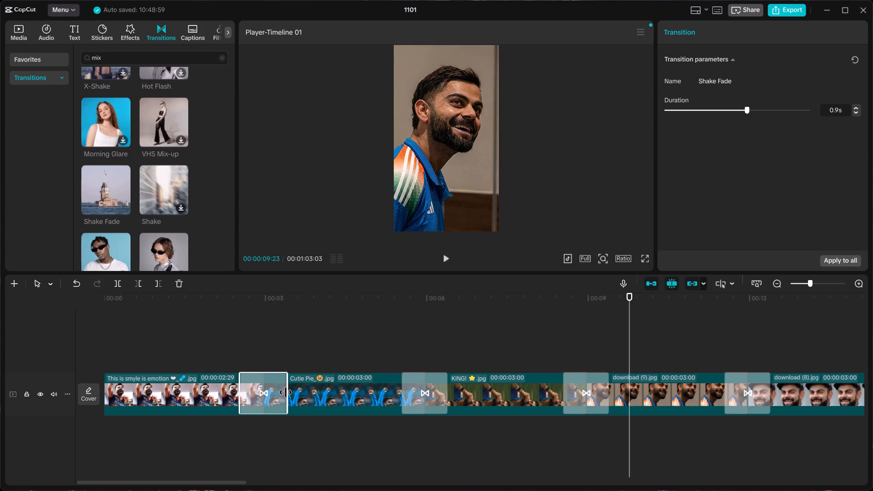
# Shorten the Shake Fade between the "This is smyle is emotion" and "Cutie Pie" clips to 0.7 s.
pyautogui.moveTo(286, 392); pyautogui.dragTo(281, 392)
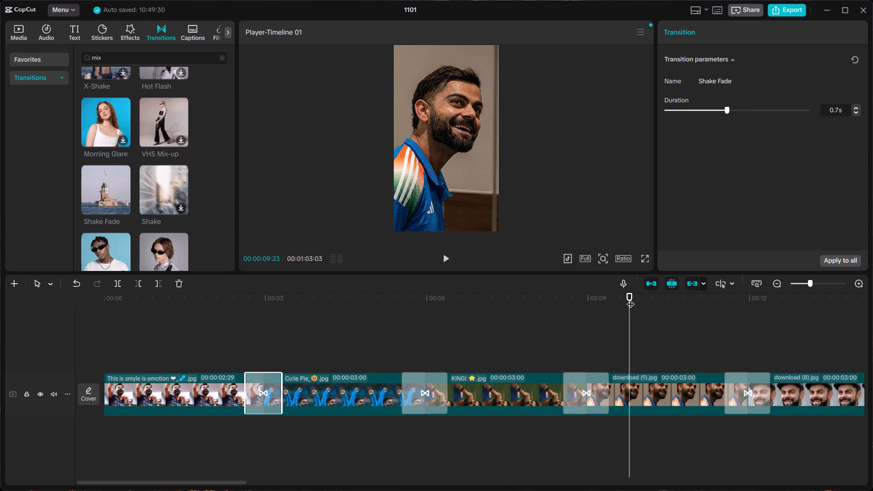
# Play back from within the first clip into the "KING!" clip to review the first two transitions.
pyautogui.moveTo(631, 298); pyautogui.dragTo(205, 358)
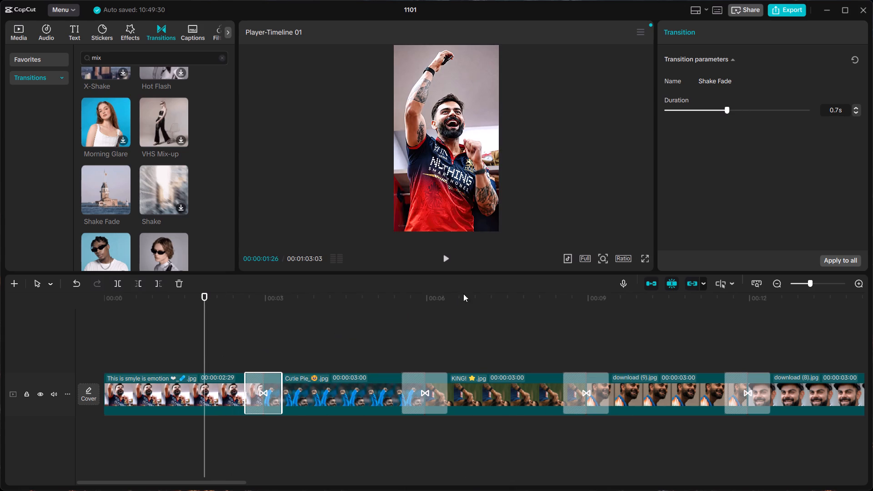
pyautogui.click(446, 260)
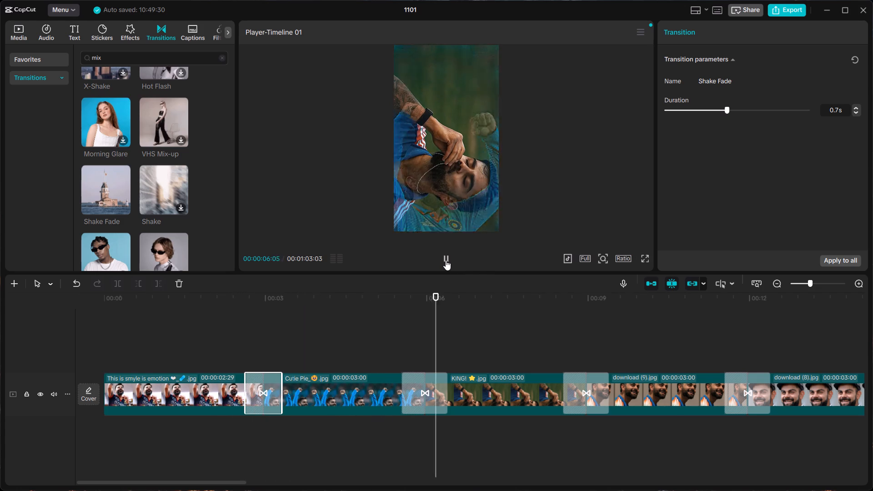
pyautogui.click(449, 257)
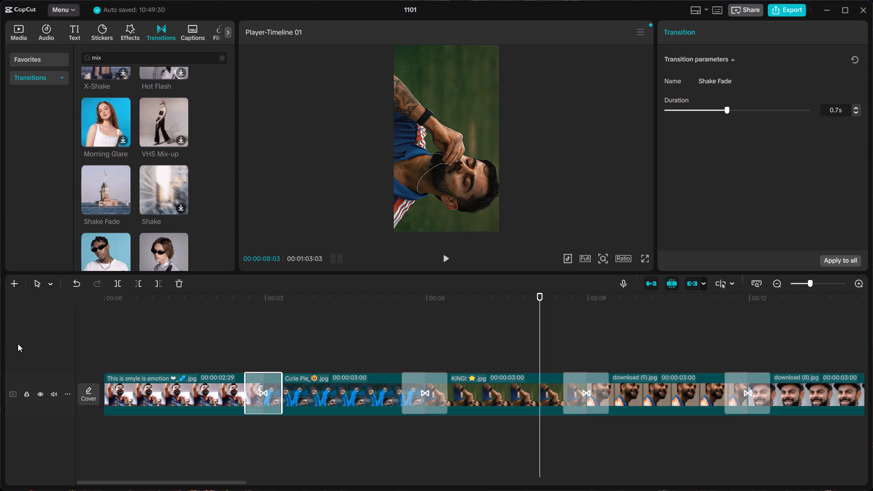
# Look through the "mix" transition results for an alternative and delete the Shake Fade between the first two clips.
pyautogui.scroll(-1, 166, 223)
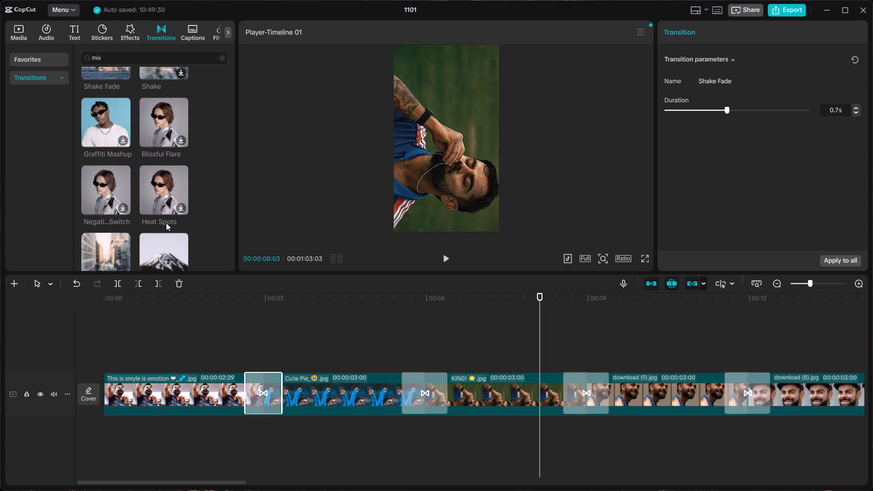
pyautogui.scroll(-2, 166, 223)
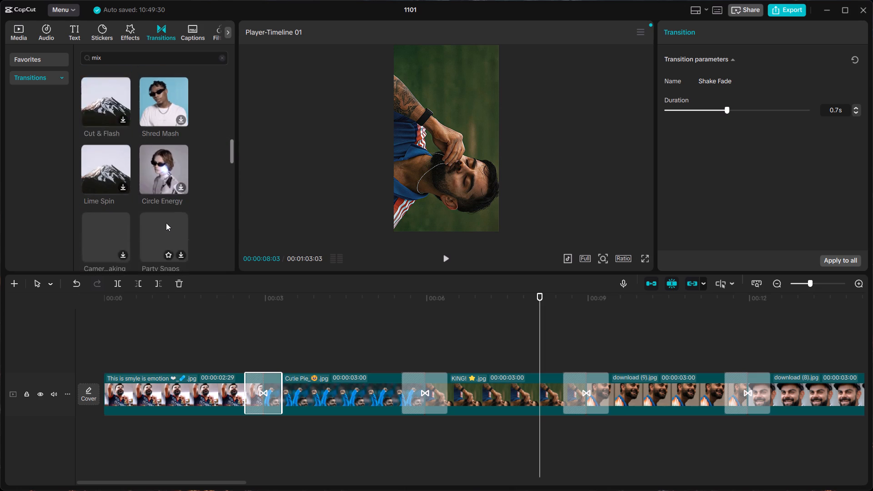
pyautogui.scroll(-1, 166, 223)
pyautogui.scroll(1, 166, 223)
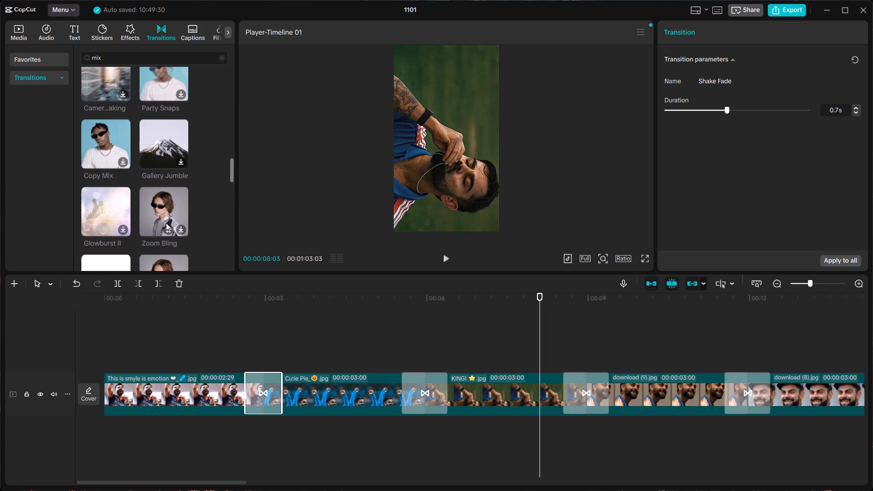
pyautogui.scroll(1, 166, 223)
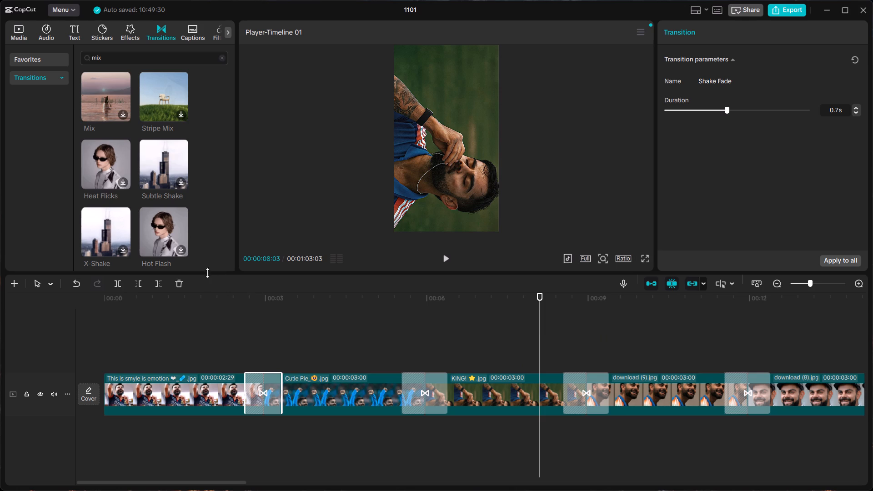
pyautogui.click(181, 285)
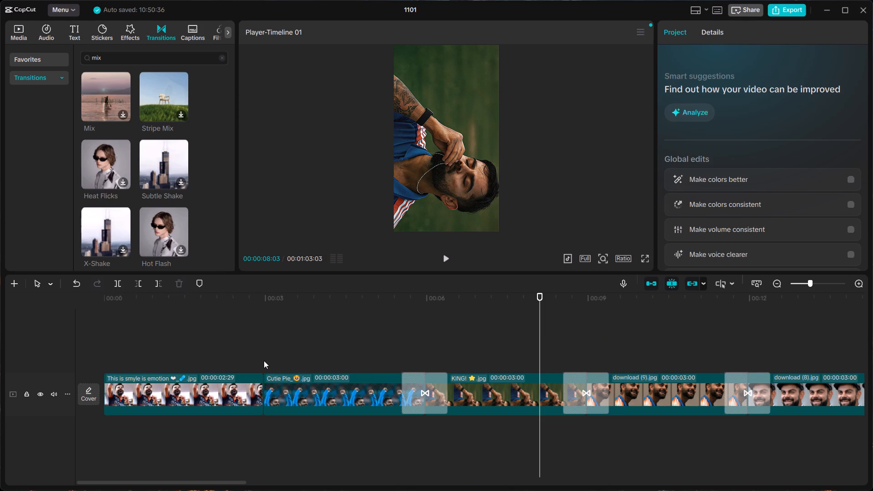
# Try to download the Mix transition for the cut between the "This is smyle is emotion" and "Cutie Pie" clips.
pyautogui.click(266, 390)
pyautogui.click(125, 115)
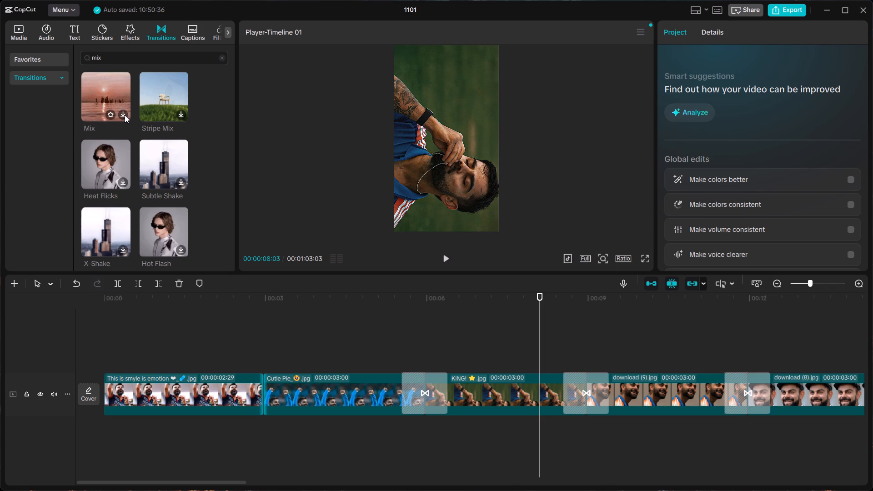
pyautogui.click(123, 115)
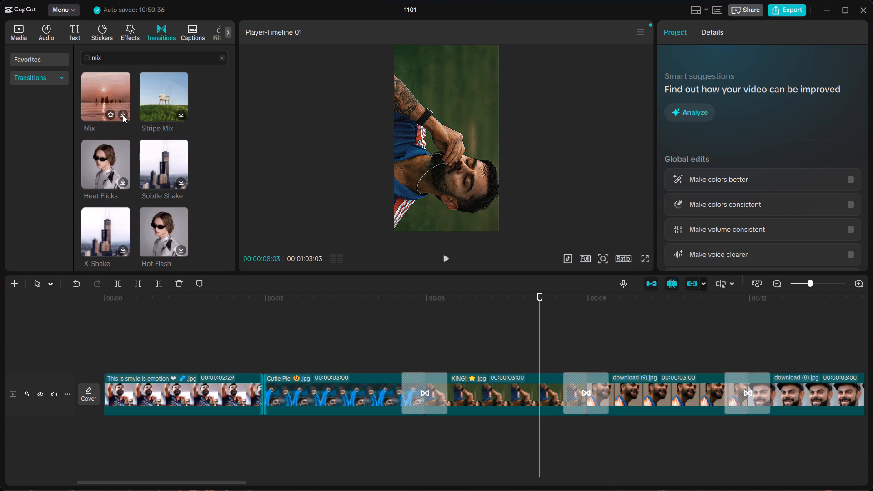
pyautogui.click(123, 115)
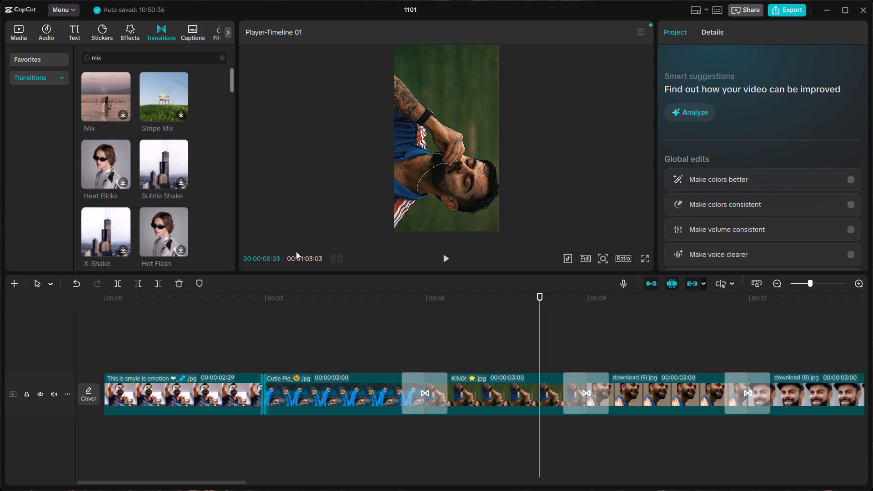
# Delete the Shake Fade transition between the "Cutie Pie" and "KING!" clips.
pyautogui.click(420, 382)
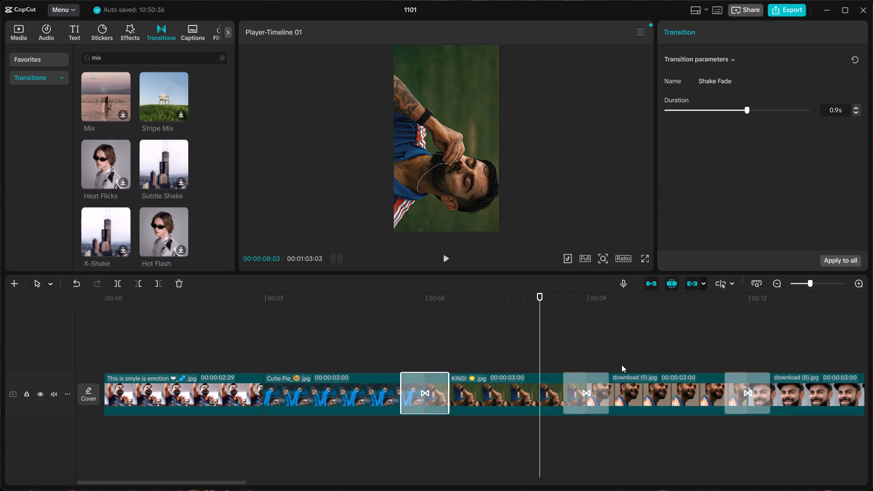
pyautogui.click(179, 283)
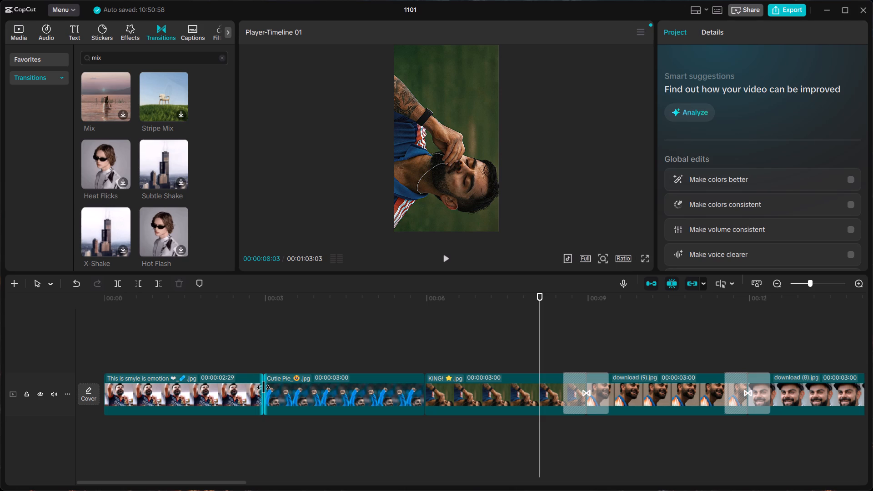
# Download the Mix transition and add it between the "This is smyle is emotion" and "Cutie Pie" clips.
pyautogui.click(263, 387)
pyautogui.moveTo(541, 296); pyautogui.dragTo(156, 300)
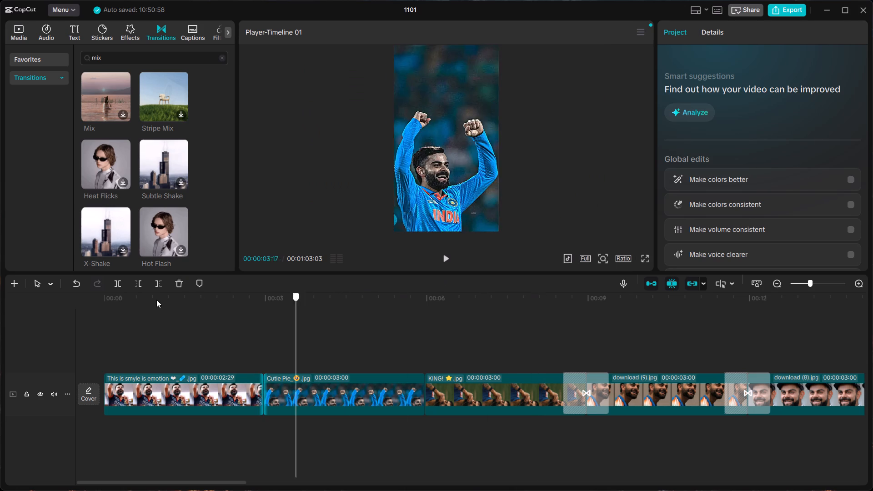
pyautogui.moveTo(156, 300); pyautogui.dragTo(0, 362)
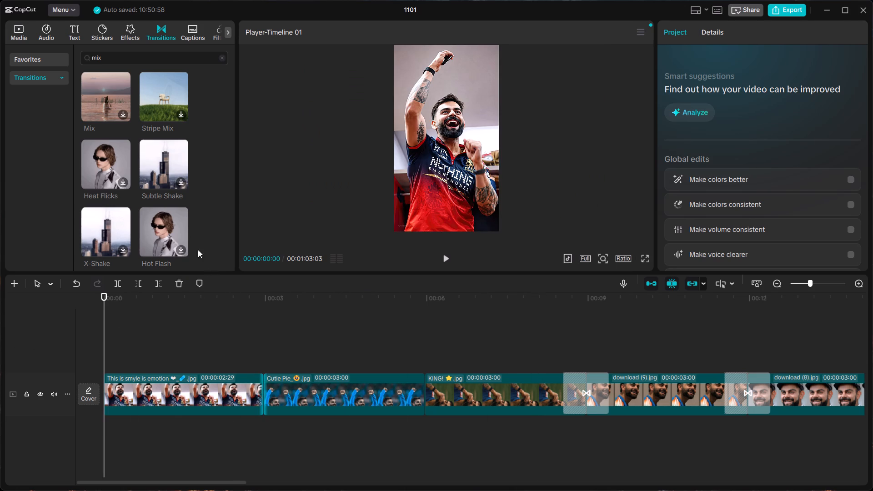
pyautogui.click(125, 115)
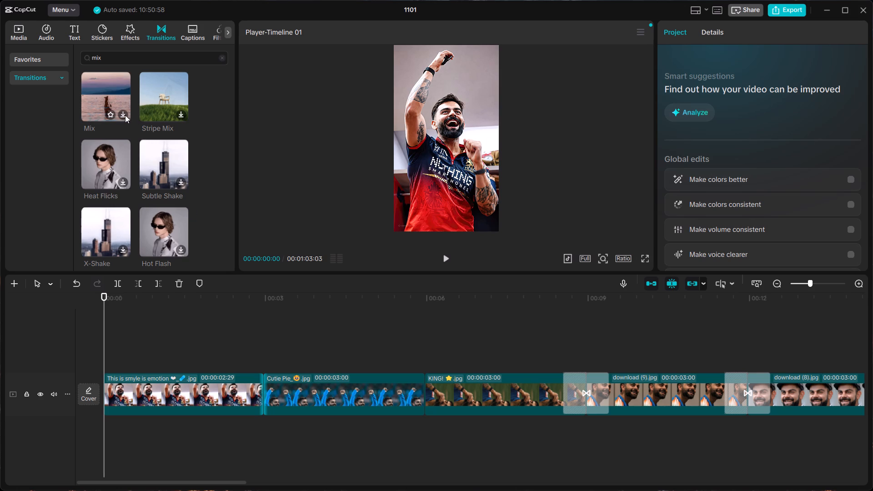
pyautogui.doubleClick(117, 85)
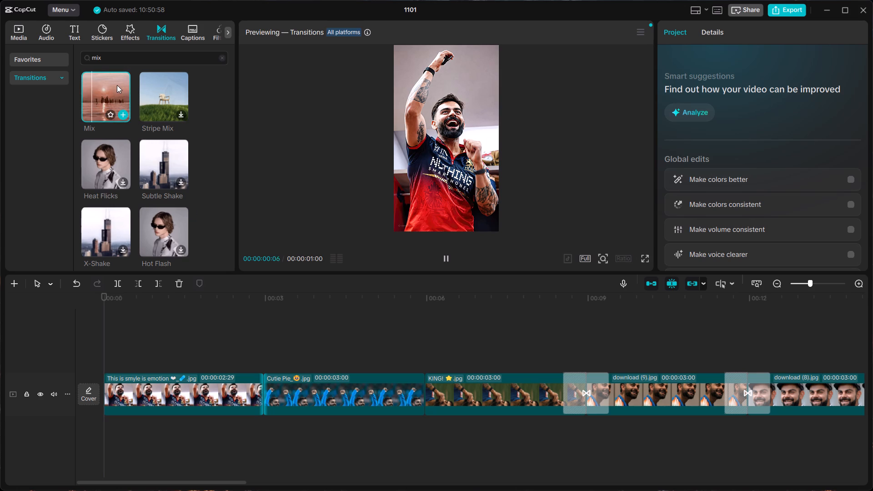
pyautogui.click(123, 116)
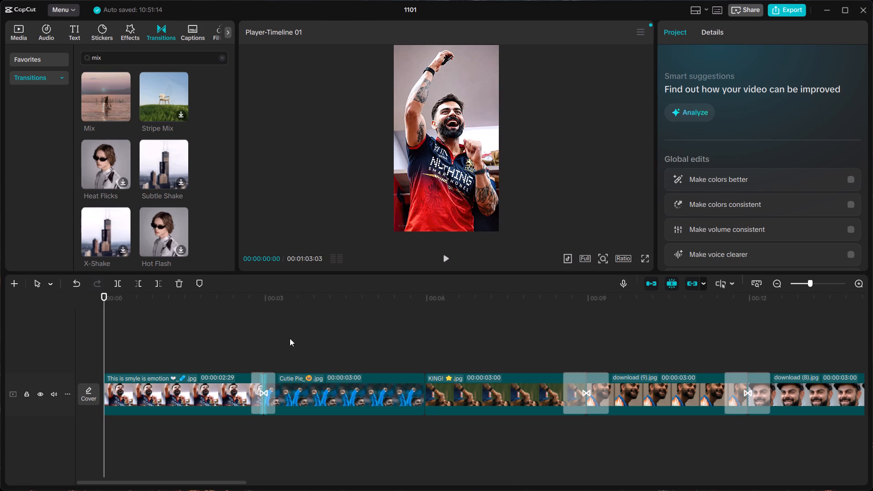
# Apply the 0.5 s Mix transition between the "This is smyle is emotion" and "Cutie Pie" clips to all cuts.
pyautogui.click(266, 380)
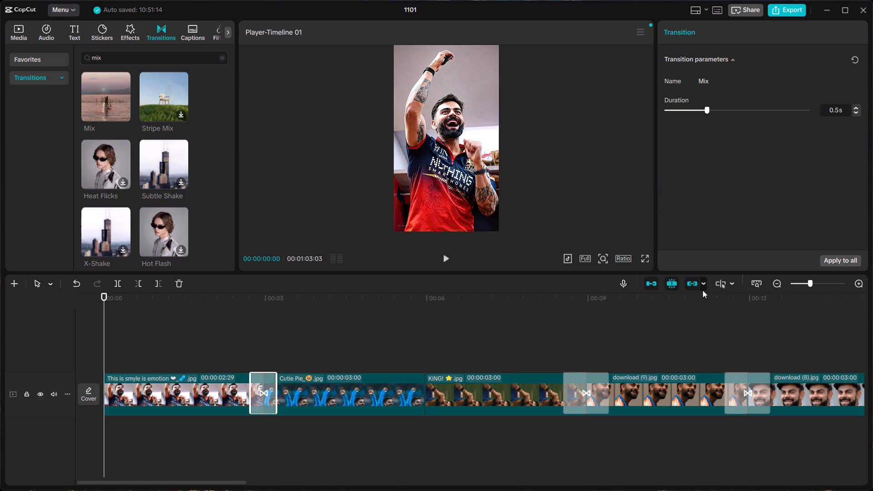
pyautogui.click(830, 261)
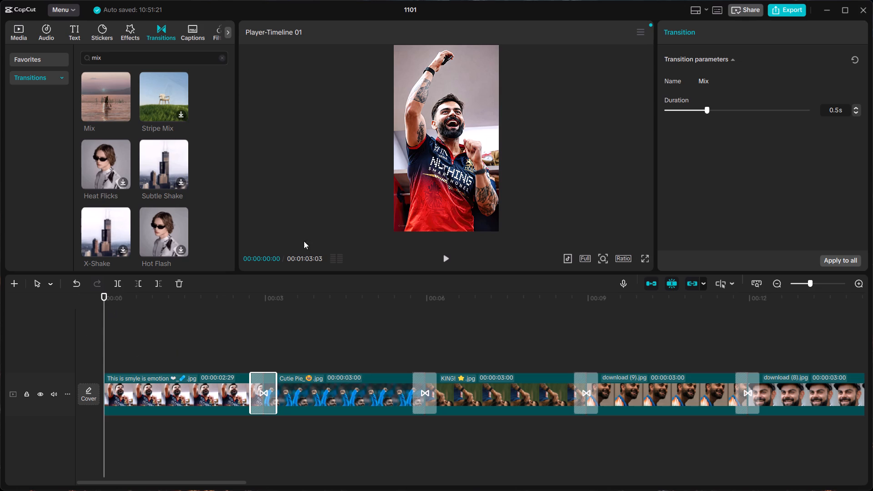
# Play the timeline from the start to review the Mix transitions, and bring the playhead back into the first clip.
pyautogui.click(447, 256)
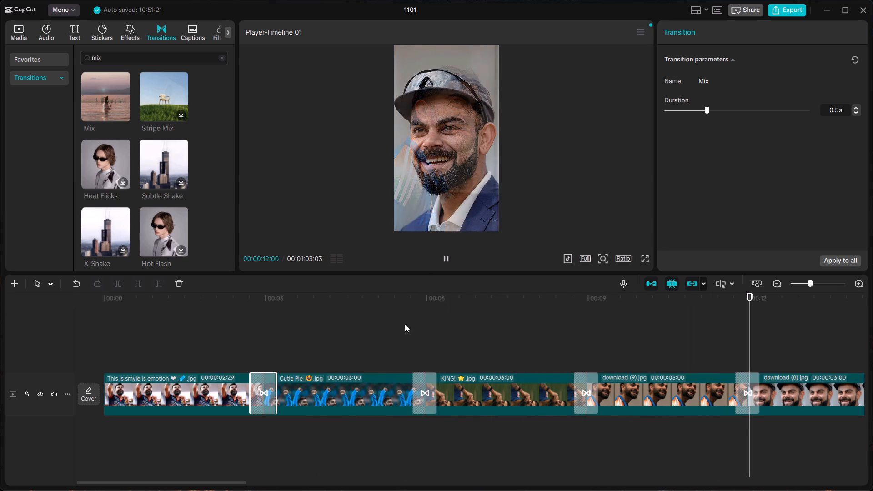
pyautogui.click(272, 394)
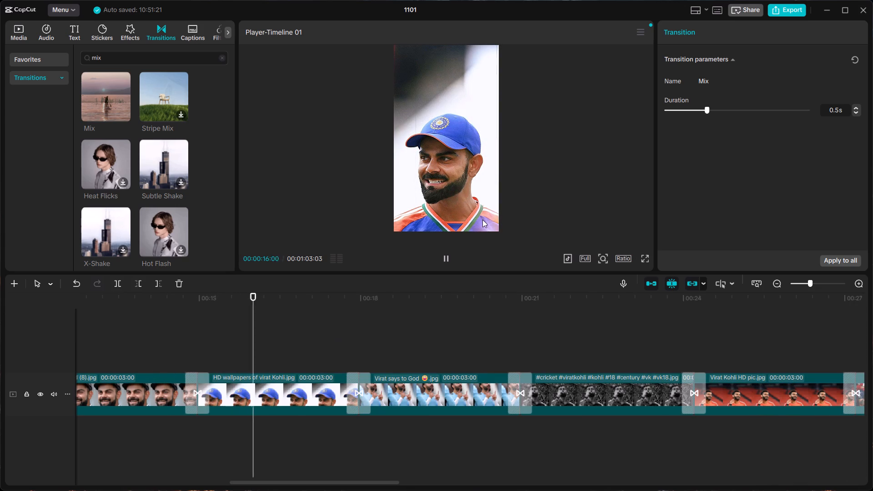
pyautogui.click(446, 261)
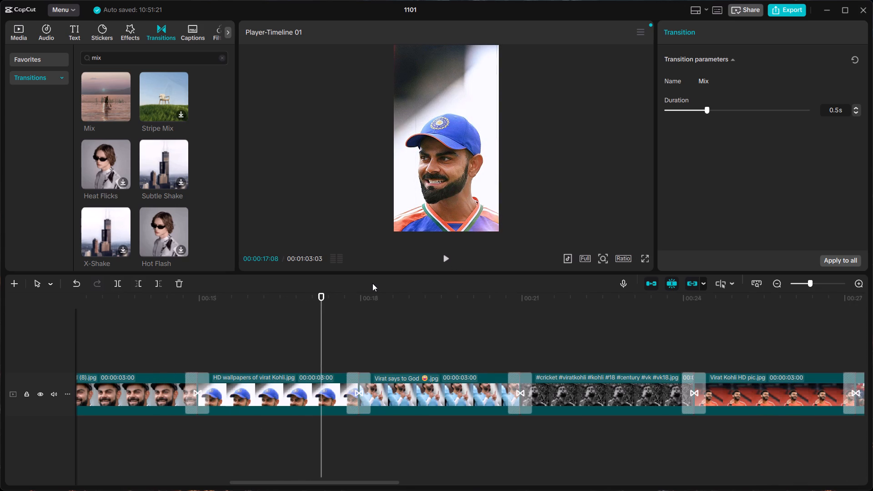
pyautogui.click(318, 297)
pyautogui.moveTo(318, 297); pyautogui.dragTo(0, 369)
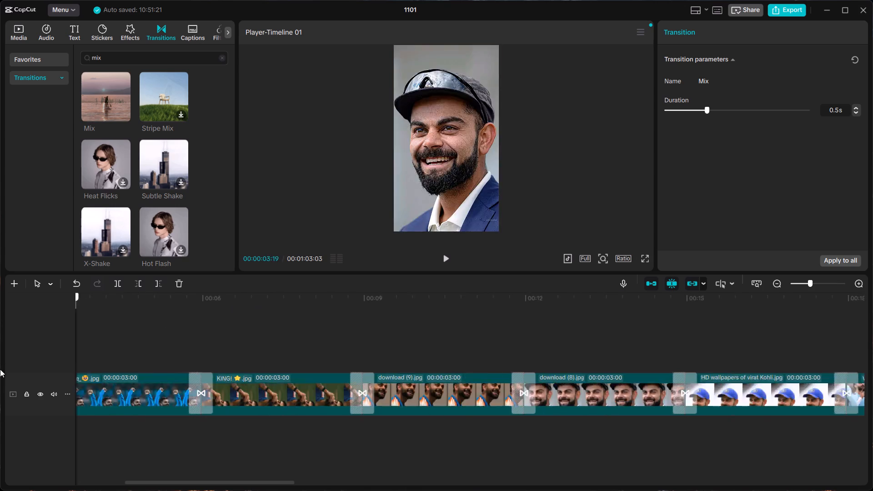
pyautogui.moveTo(0, 369); pyautogui.dragTo(180, 379)
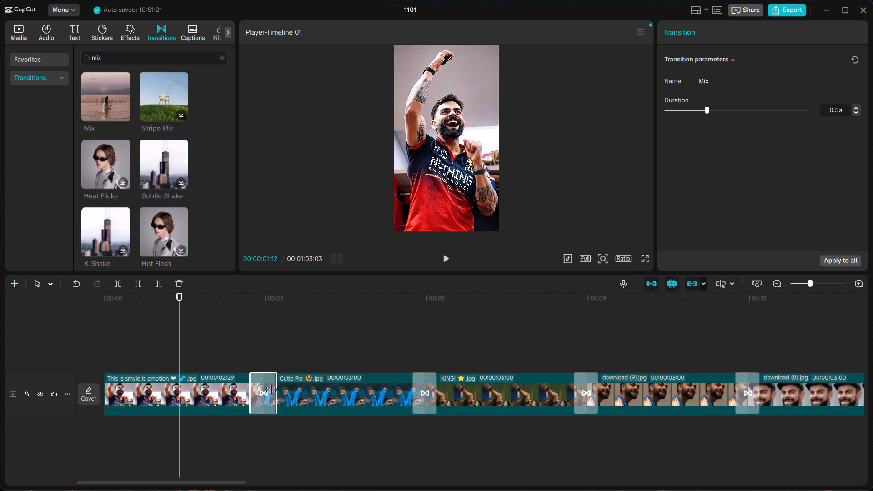
# Shorten the Mix transition between the first two clips to 0.3 s and play it back.
pyautogui.moveTo(277, 388); pyautogui.dragTo(272, 388)
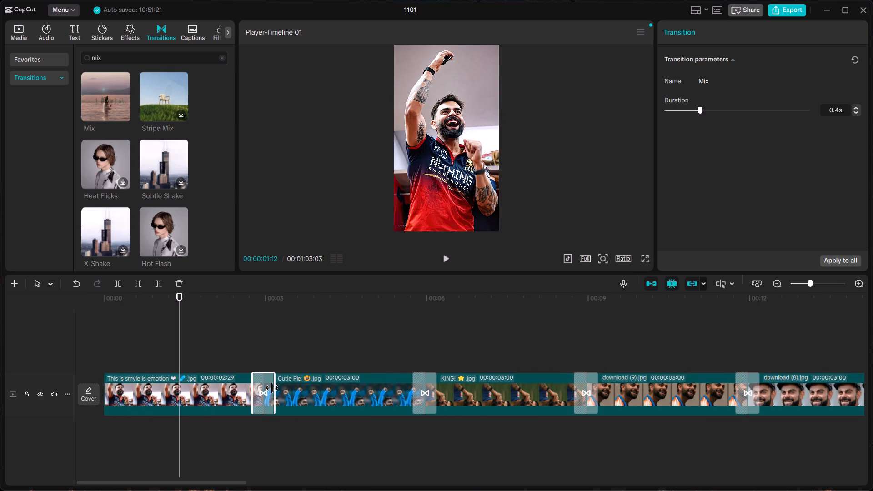
pyautogui.moveTo(272, 388); pyautogui.dragTo(270, 388)
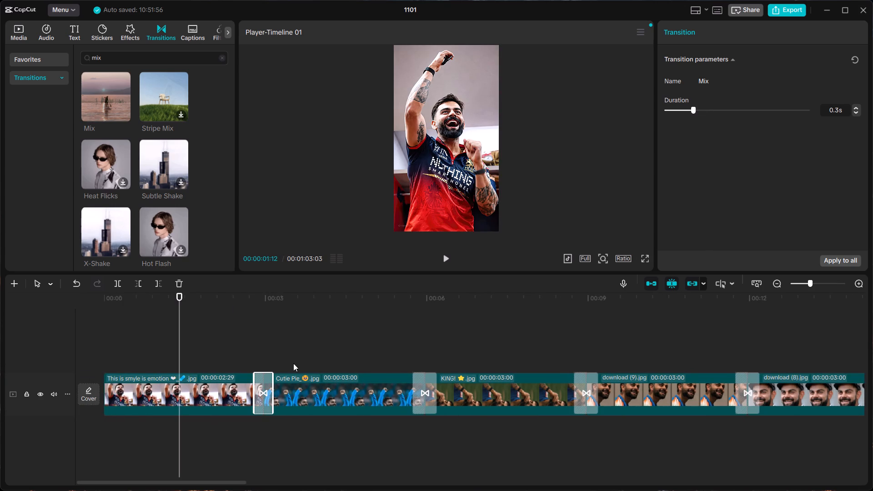
pyautogui.click(446, 261)
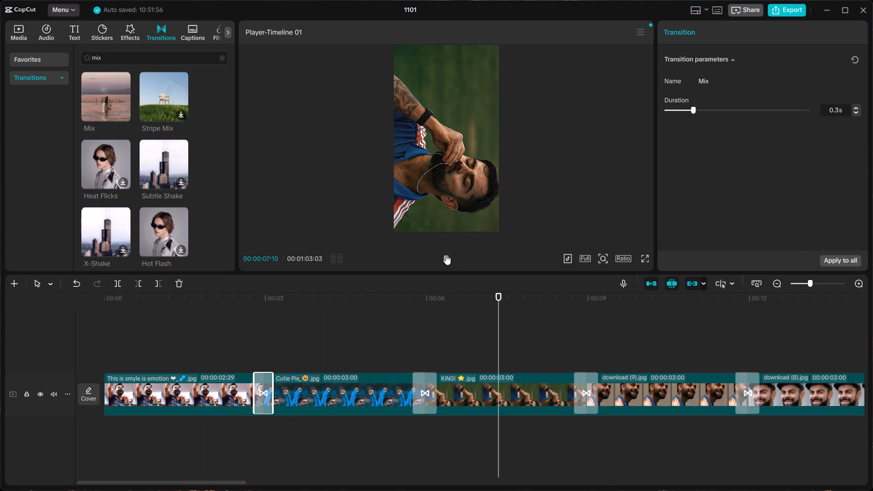
pyautogui.click(446, 255)
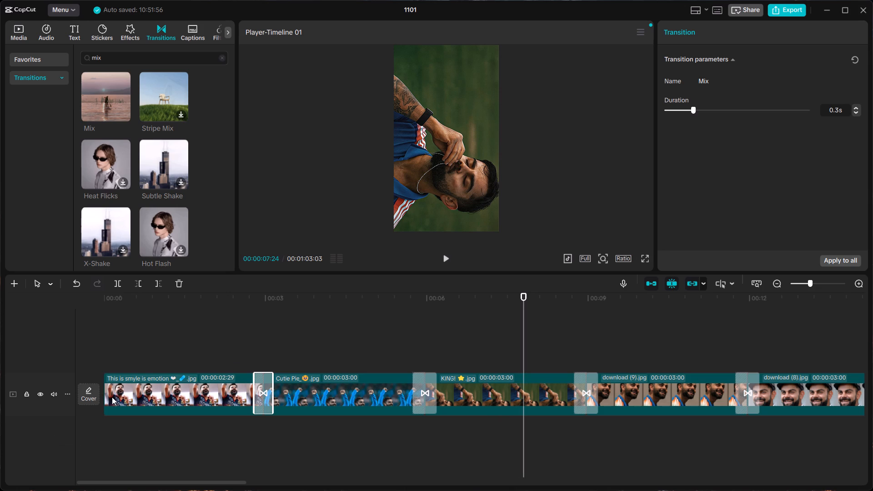
# Trim the start of the "This is smyle is emotion" clip so it lasts about 0.6 seconds.
pyautogui.moveTo(104, 394); pyautogui.dragTo(124, 394)
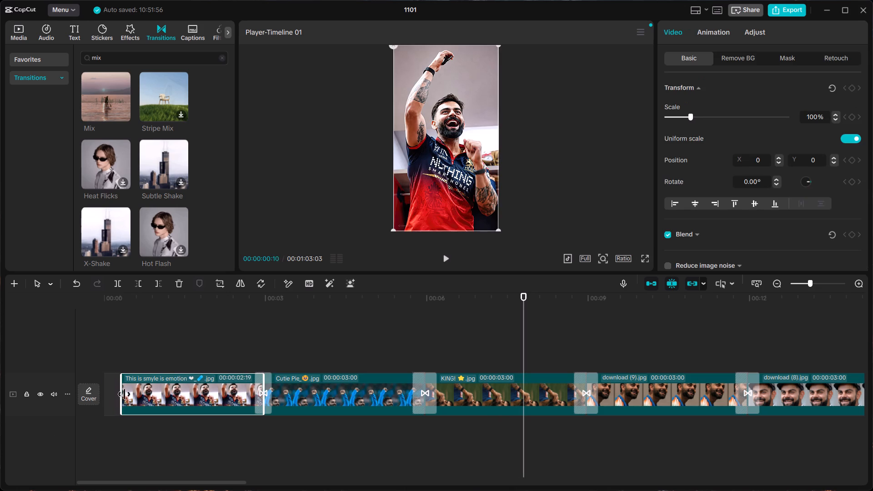
pyautogui.moveTo(124, 394); pyautogui.dragTo(144, 391)
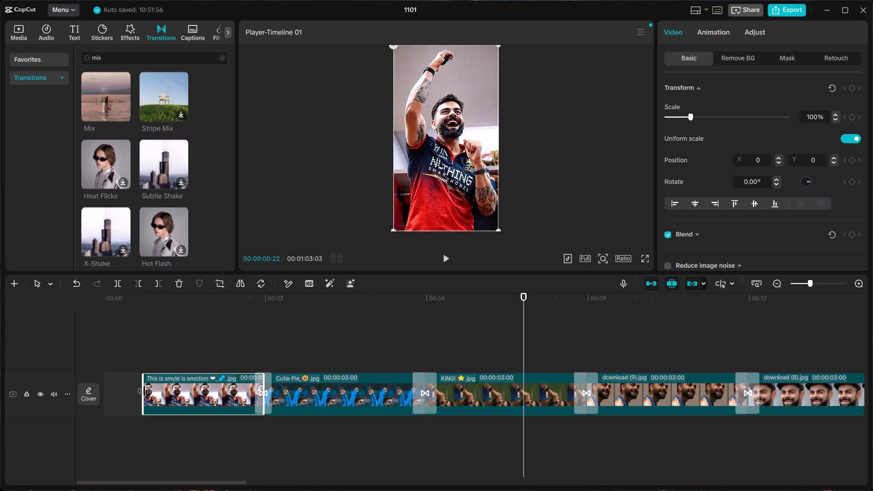
pyautogui.moveTo(144, 391); pyautogui.dragTo(160, 389)
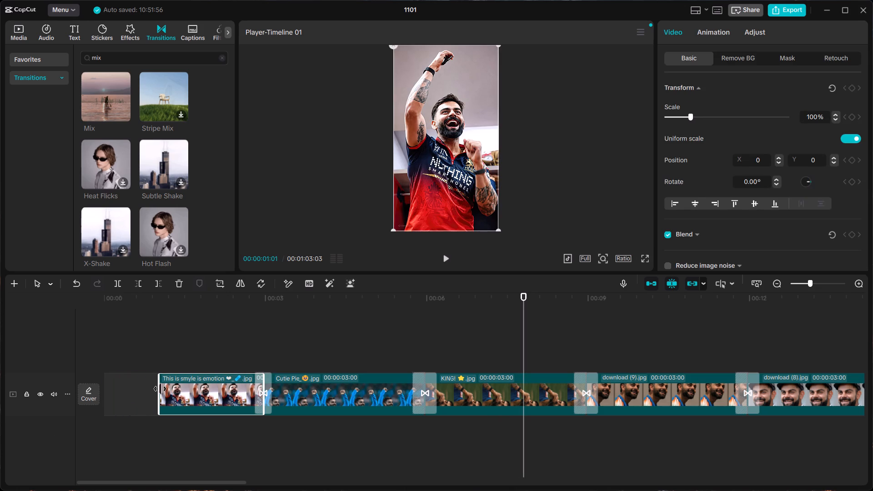
pyautogui.moveTo(160, 389); pyautogui.dragTo(186, 385)
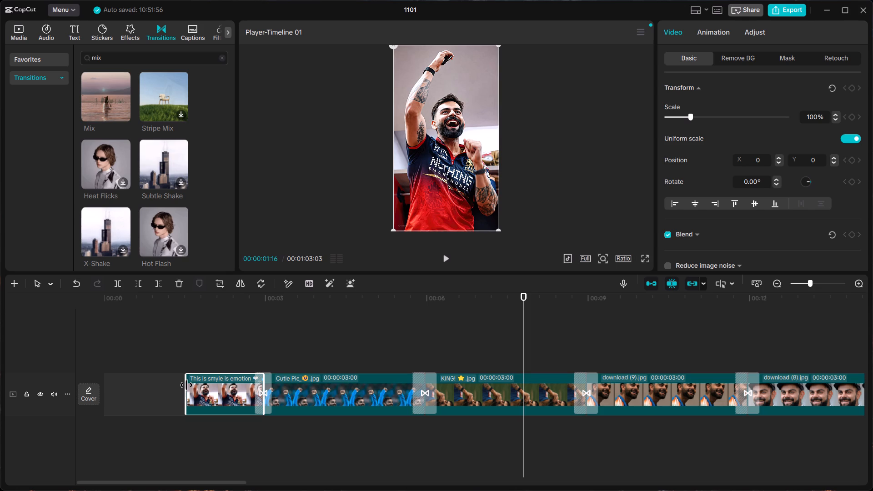
pyautogui.moveTo(186, 385); pyautogui.dragTo(149, 387)
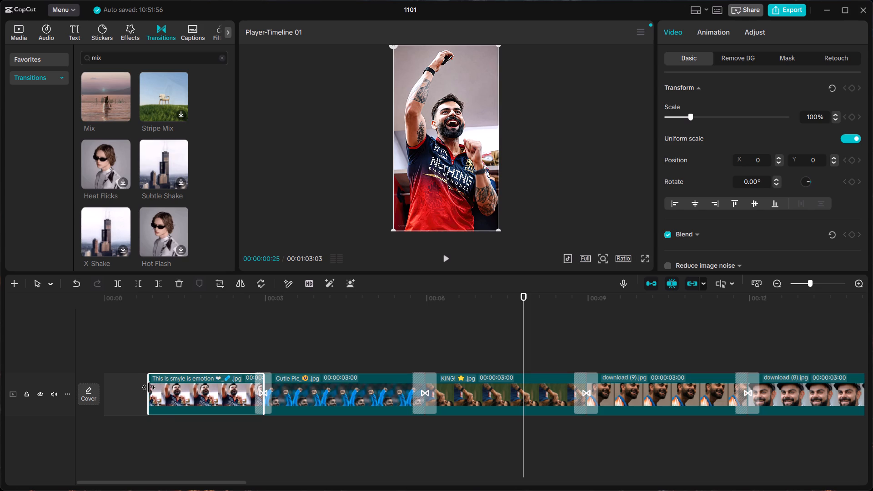
pyautogui.moveTo(149, 387); pyautogui.dragTo(169, 385)
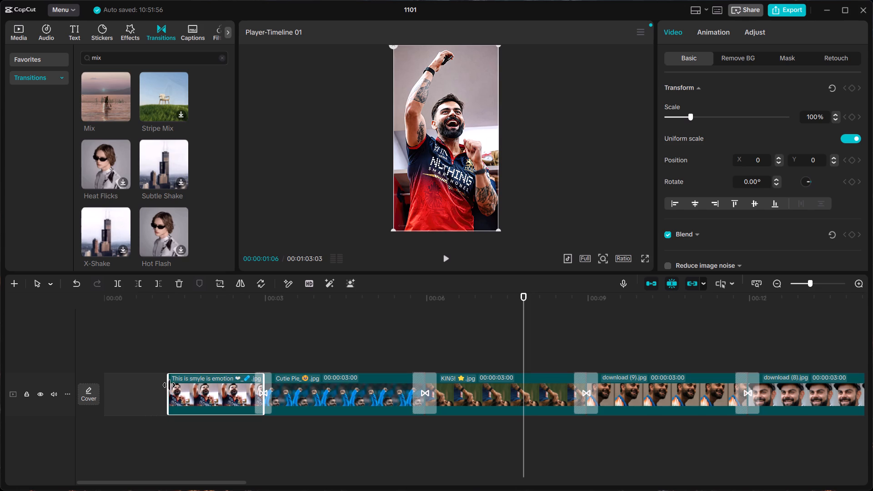
pyautogui.moveTo(169, 385); pyautogui.dragTo(169, 386)
pyautogui.moveTo(169, 386); pyautogui.dragTo(177, 385)
pyautogui.moveTo(177, 385); pyautogui.dragTo(242, 384)
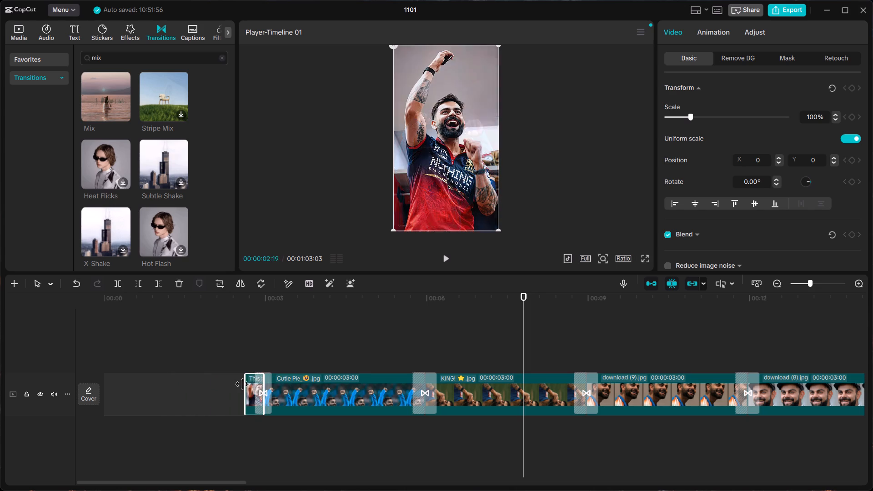
pyautogui.moveTo(242, 384); pyautogui.dragTo(231, 381)
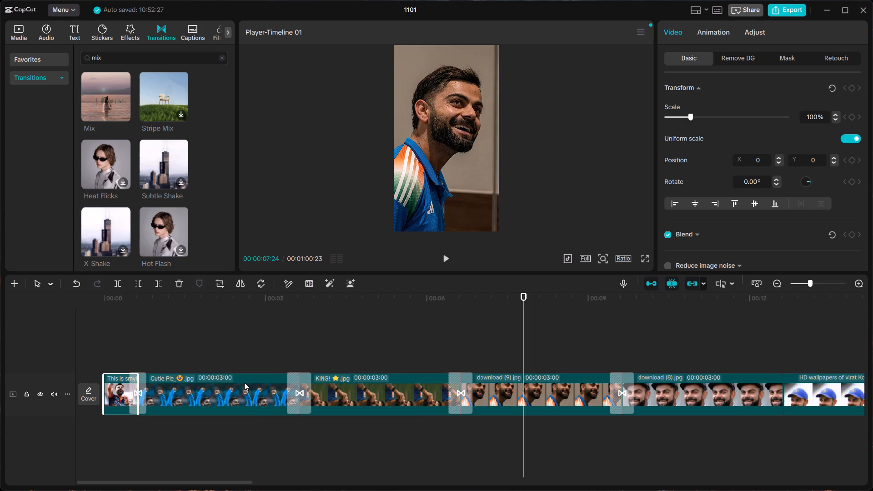
# Trim the end of the "Cutie Pie" clip so it lasts about 0.8 seconds.
pyautogui.click(244, 395)
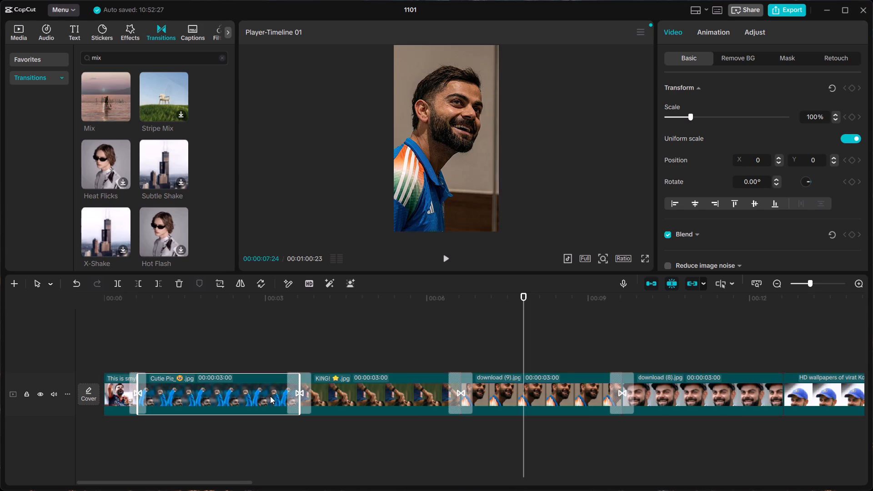
pyautogui.click(220, 390)
pyautogui.moveTo(299, 393); pyautogui.dragTo(235, 391)
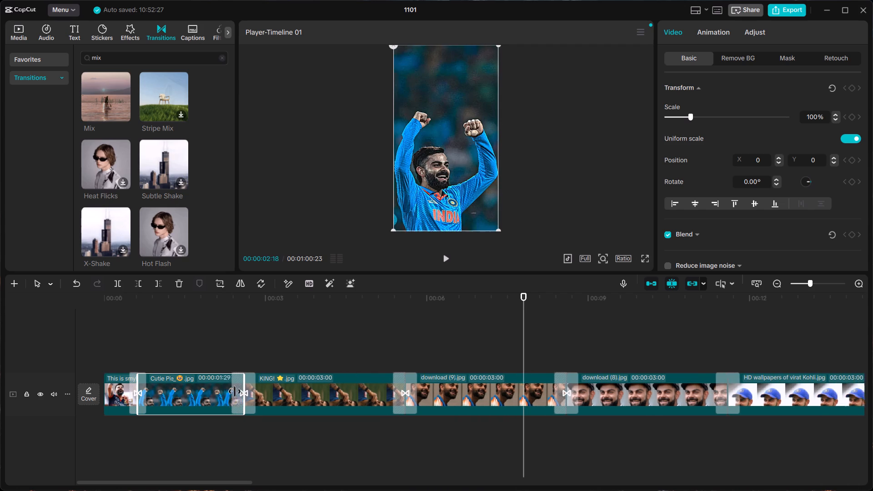
pyautogui.moveTo(235, 391); pyautogui.dragTo(181, 393)
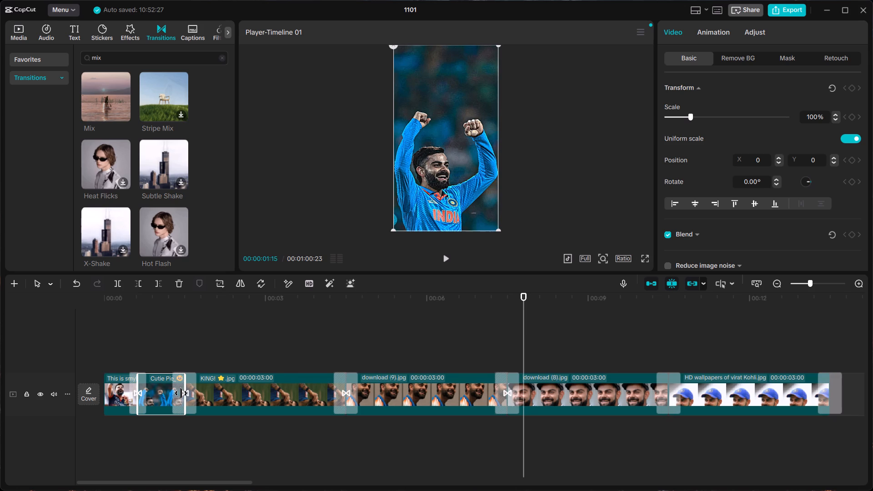
pyautogui.moveTo(181, 393); pyautogui.dragTo(176, 394)
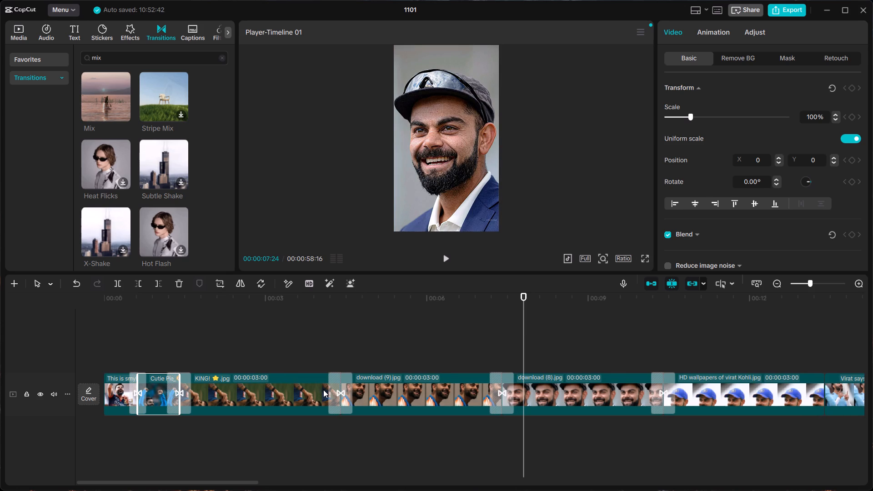
# Trim the end of the "KING!" clip so it lasts about 0.9 seconds.
pyautogui.click(324, 390)
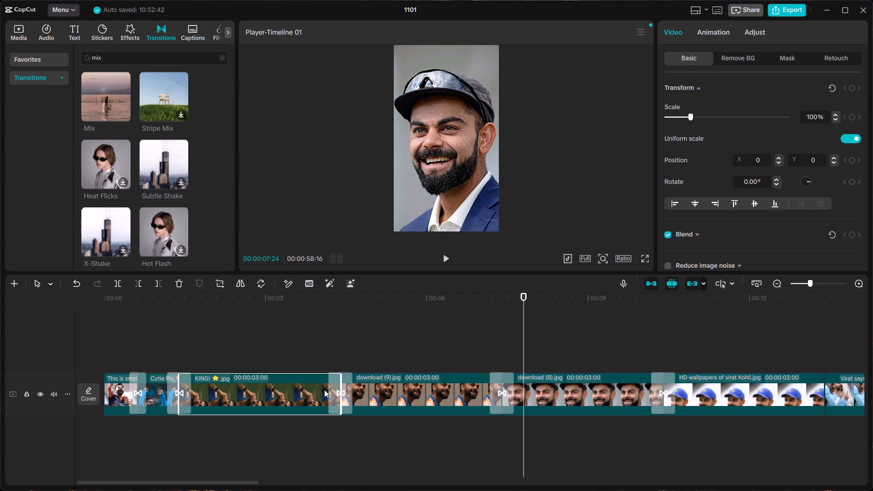
pyautogui.moveTo(341, 391); pyautogui.dragTo(227, 401)
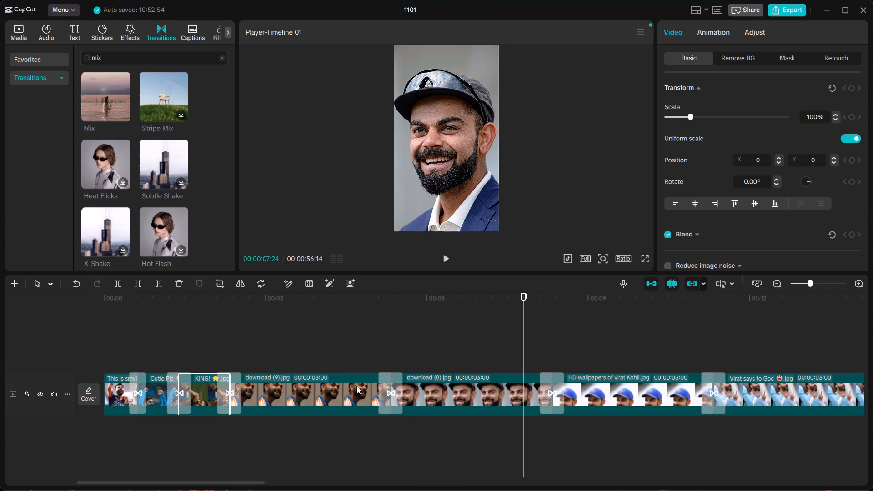
# Trim the end of the "download (9)" clip so it lasts about 0.8 seconds.
pyautogui.click(390, 392)
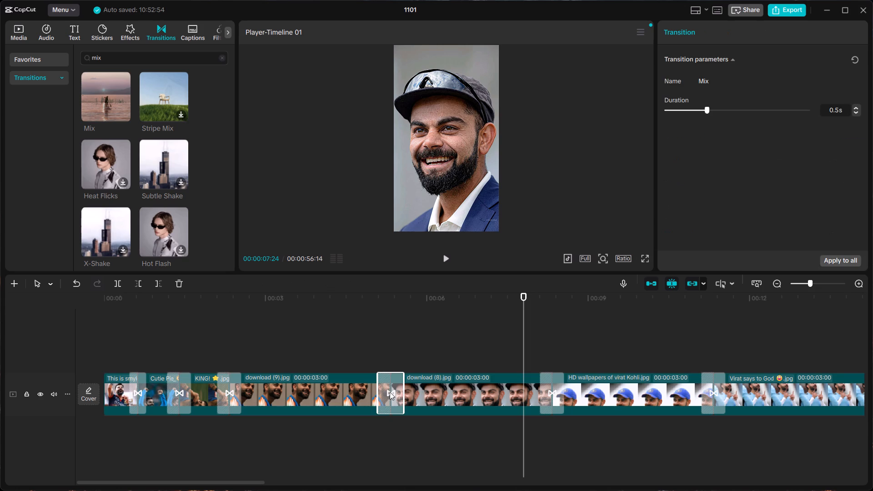
pyautogui.click(360, 388)
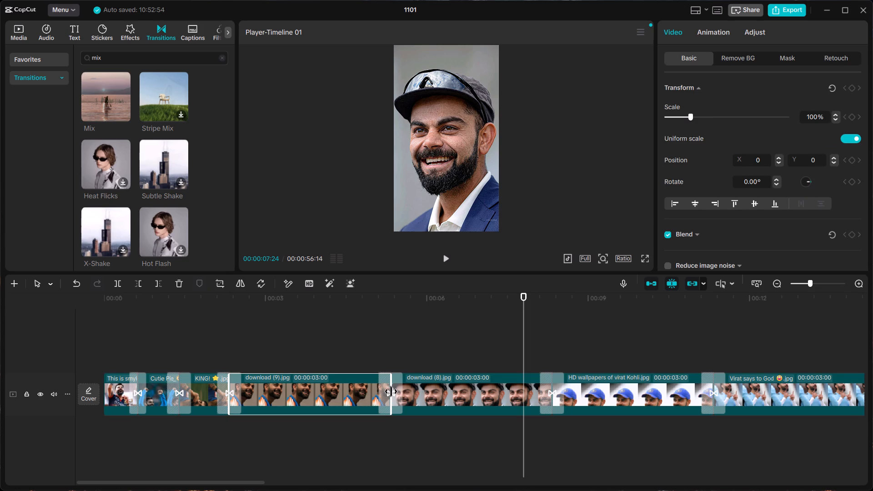
pyautogui.moveTo(391, 391); pyautogui.dragTo(276, 409)
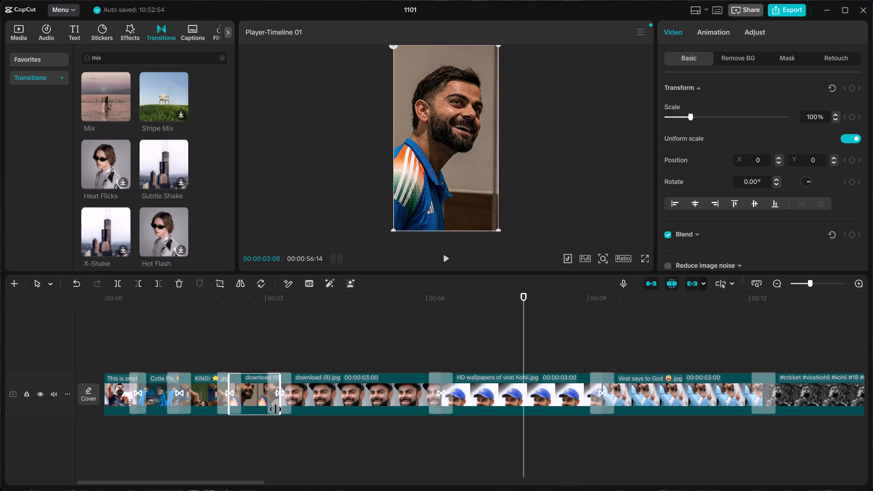
pyautogui.moveTo(276, 409); pyautogui.dragTo(271, 408)
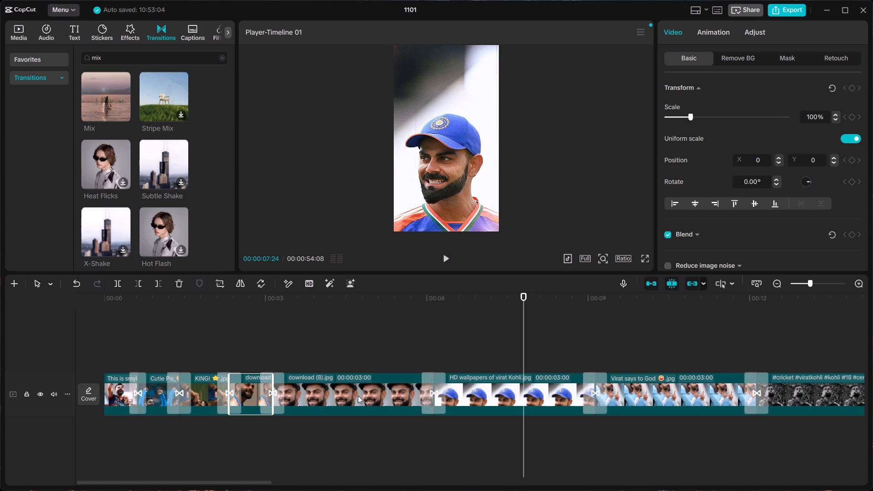
# Trim the end of the "download (8)" clip so it lasts about 0.7 seconds.
pyautogui.click(404, 390)
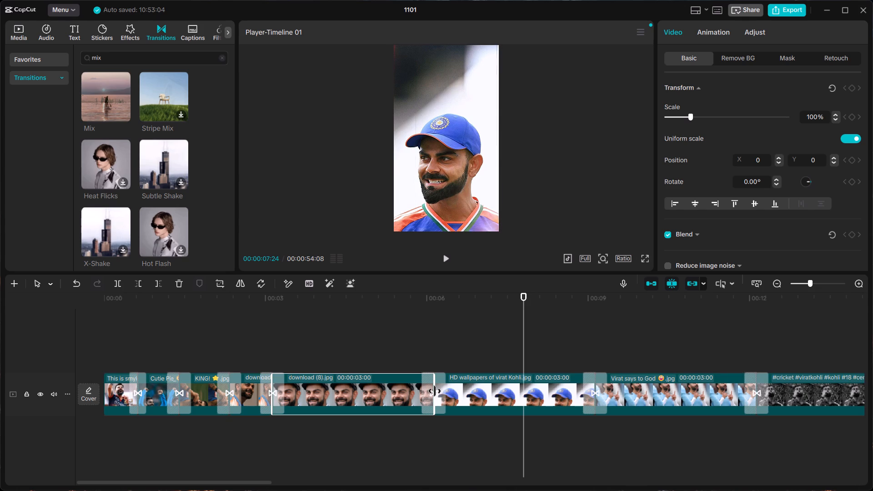
pyautogui.moveTo(435, 391); pyautogui.dragTo(315, 405)
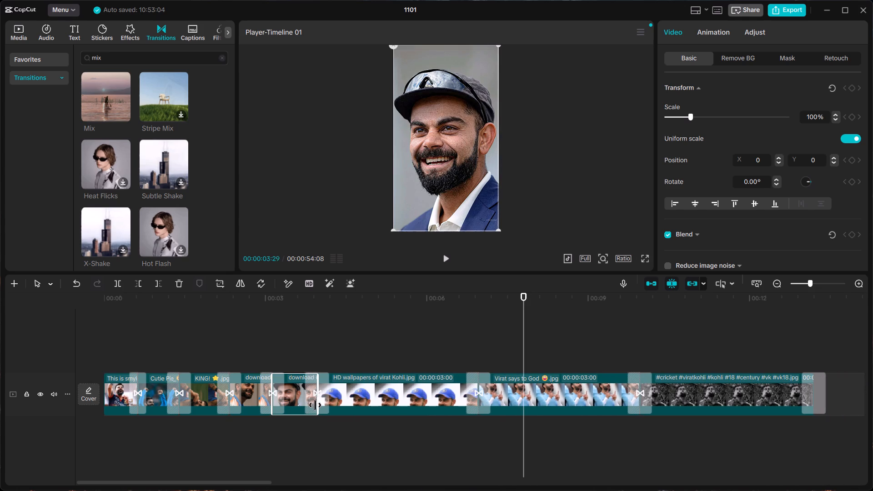
pyautogui.moveTo(315, 405); pyautogui.dragTo(310, 407)
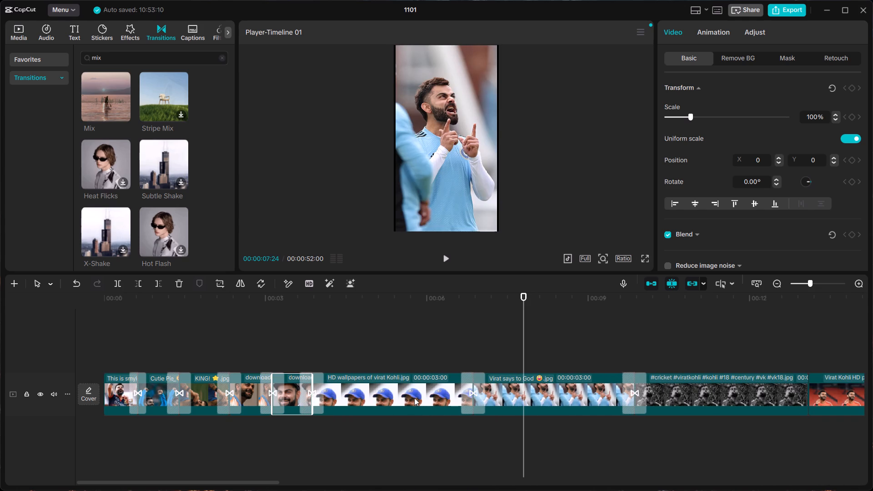
# Trim the end of the "HD wallpapers of virat Kohli" clip so it lasts about 0.8 seconds.
pyautogui.click(421, 396)
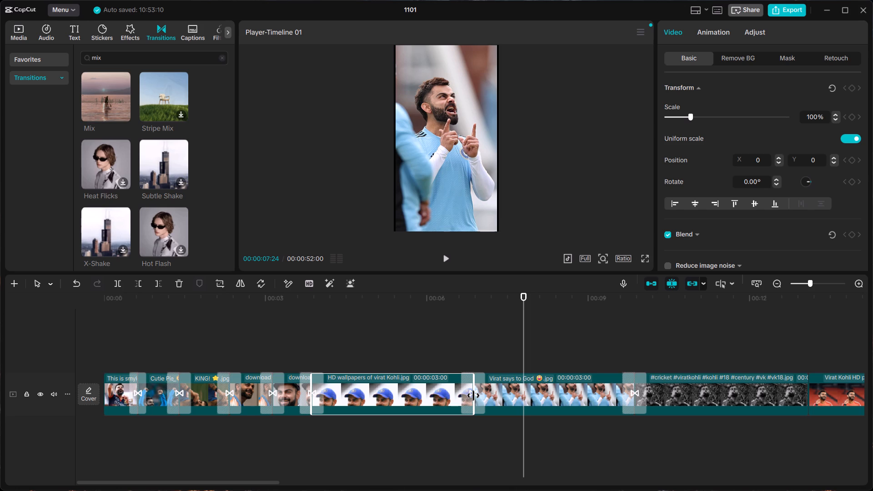
pyautogui.moveTo(473, 395); pyautogui.dragTo(353, 411)
# Trim the end of the "Virat says to God" clip so it lasts about 1 second.
pyautogui.click(442, 392)
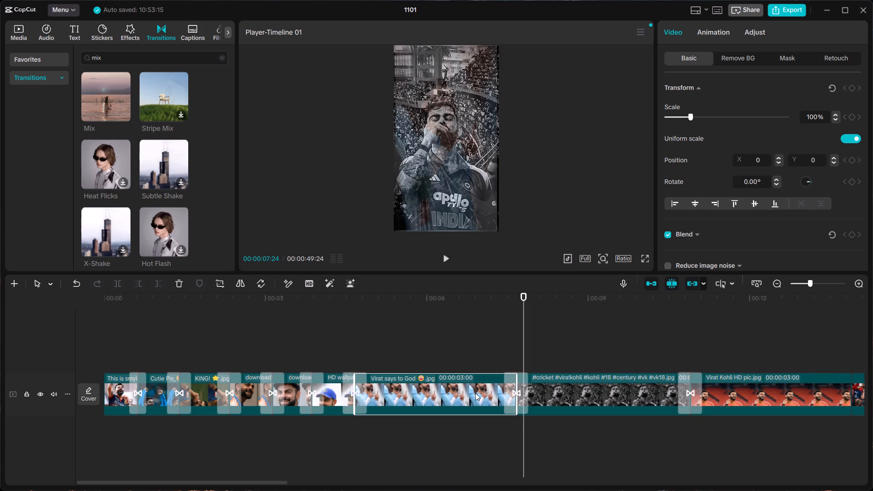
pyautogui.click(502, 392)
pyautogui.moveTo(517, 392); pyautogui.dragTo(406, 397)
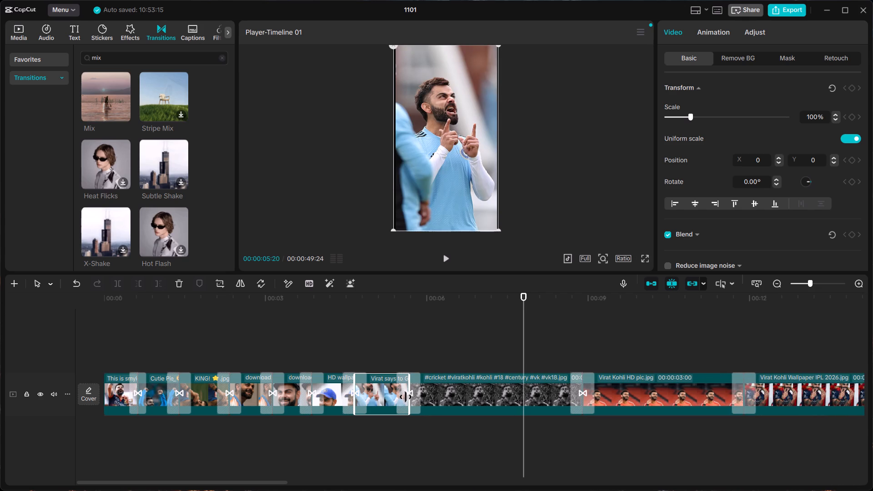
pyautogui.moveTo(406, 397); pyautogui.dragTo(406, 396)
# Trim the end of the "#cricket #viratkohli" clip so it lasts about 0.8 seconds.
pyautogui.click(498, 389)
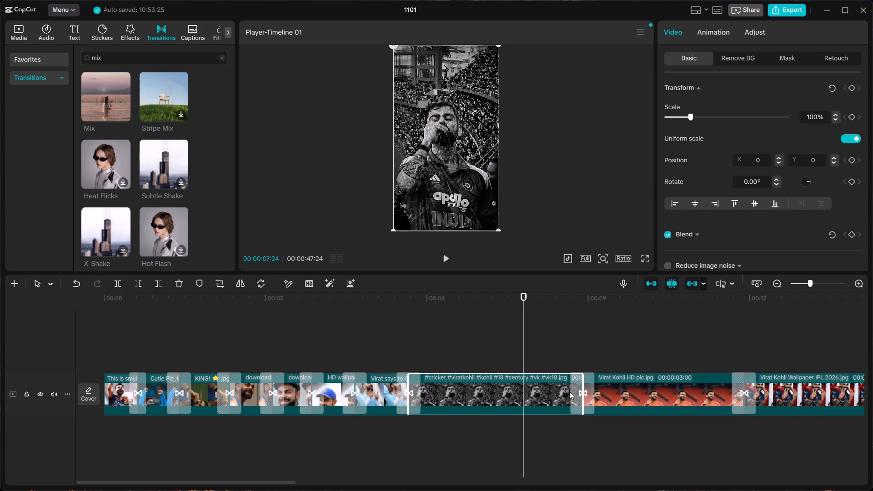
pyautogui.moveTo(583, 393); pyautogui.dragTo(494, 407)
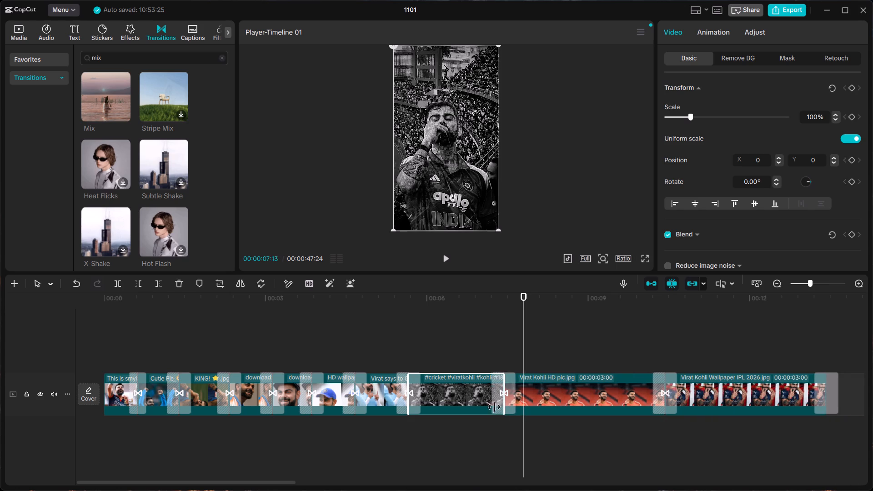
pyautogui.moveTo(494, 407); pyautogui.dragTo(449, 413)
# Trim the end of the "Virat Kohli HD pic" clip so it lasts about 0.8 seconds.
pyautogui.click(577, 394)
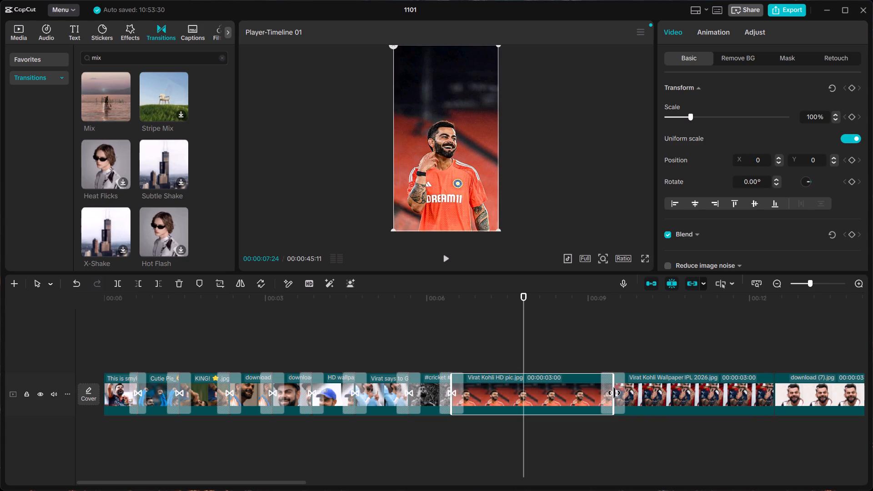
pyautogui.moveTo(614, 393); pyautogui.dragTo(494, 398)
# Trim the end of the "Virat Kohli Wallpaper IPL 2026" clip so it lasts about 0.9 seconds.
pyautogui.click(575, 397)
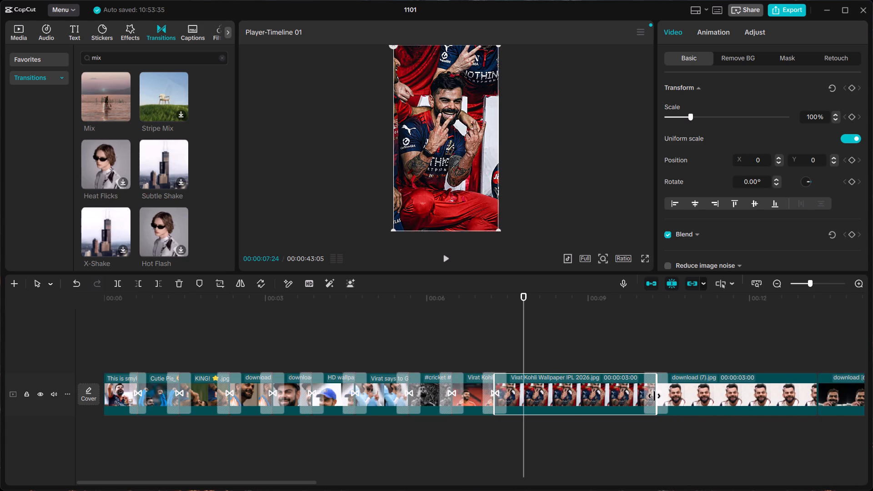
pyautogui.moveTo(657, 396); pyautogui.dragTo(555, 401)
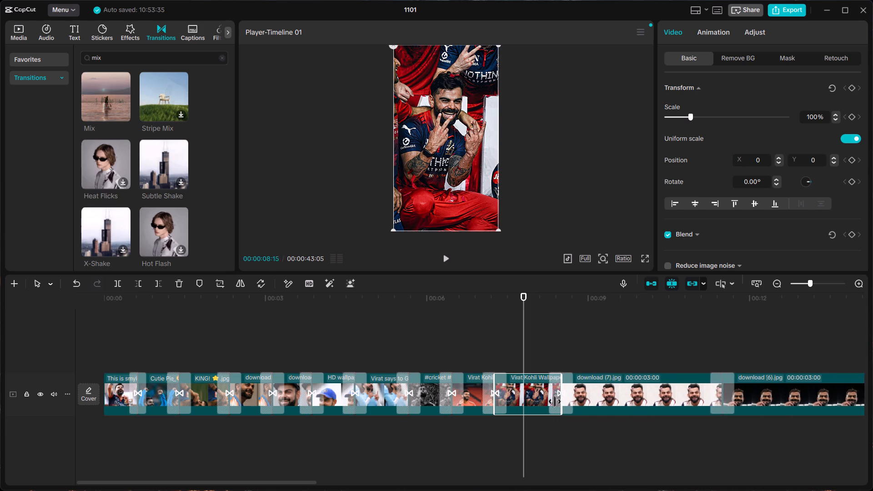
pyautogui.moveTo(555, 401); pyautogui.dragTo(540, 406)
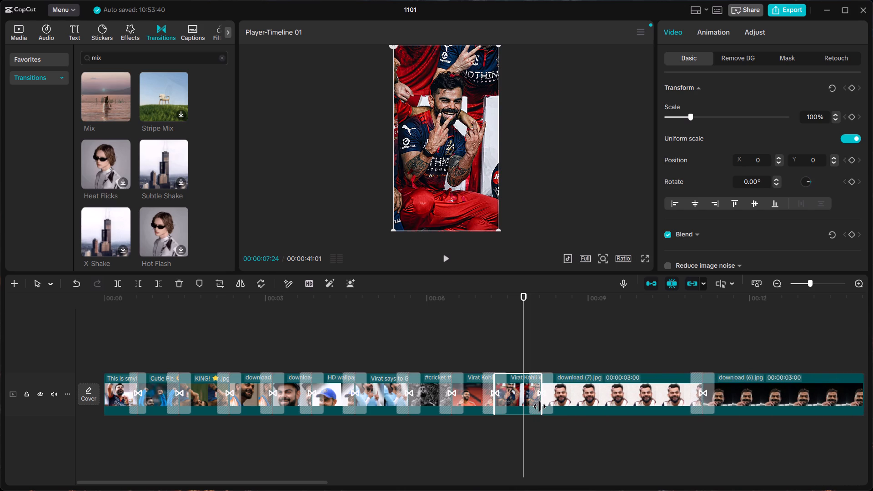
# Trim the end of the "download (7)" clip so it lasts about 0.9 seconds.
pyautogui.click(596, 401)
pyautogui.hscroll(-1, 596, 401)
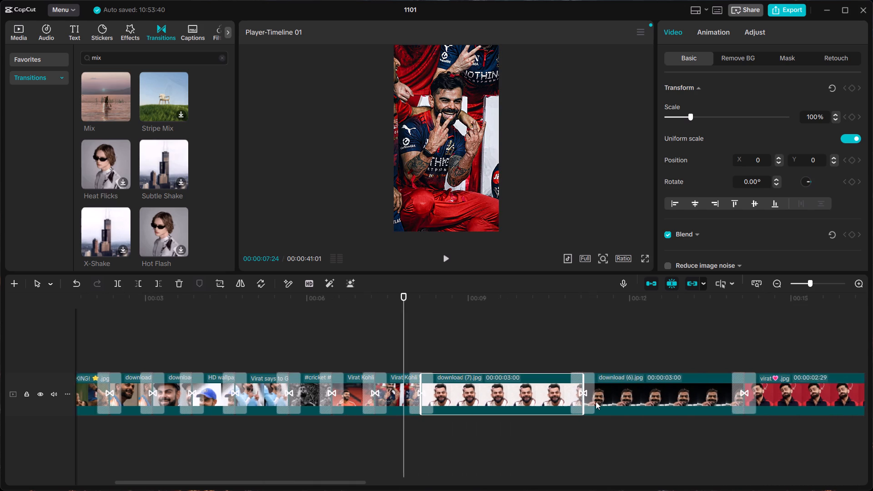
pyautogui.hscroll(-2, 596, 401)
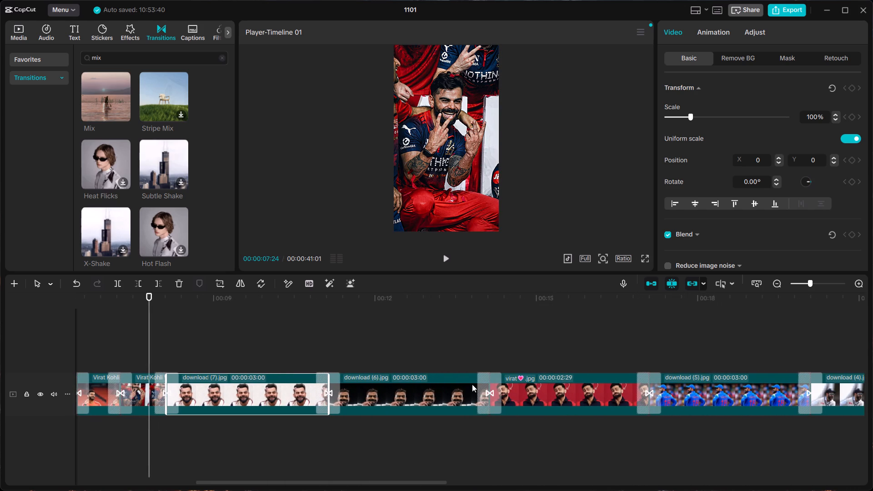
pyautogui.moveTo(329, 391); pyautogui.dragTo(215, 399)
# Trim the end of the "download (6)" clip so it lasts about 0.8 seconds.
pyautogui.click(288, 406)
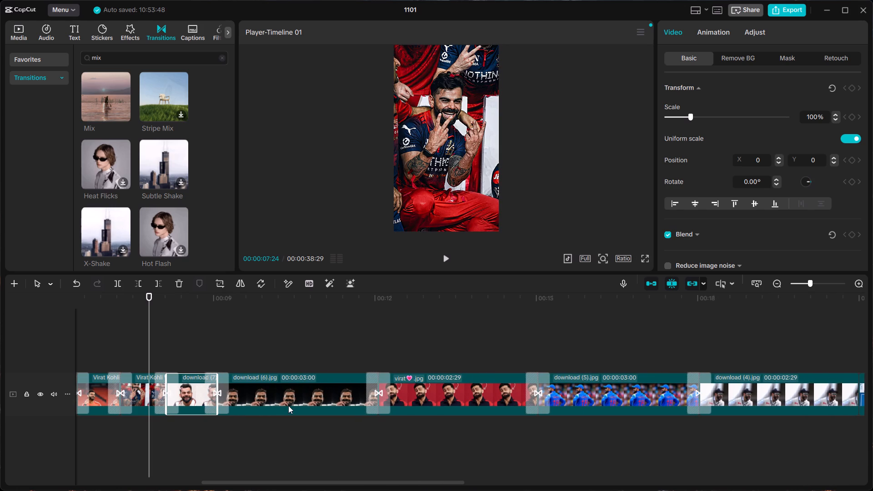
pyautogui.moveTo(380, 400); pyautogui.dragTo(259, 404)
# Trim the end of the red-background "virat" clip so it lasts about 1 second.
pyautogui.click(352, 411)
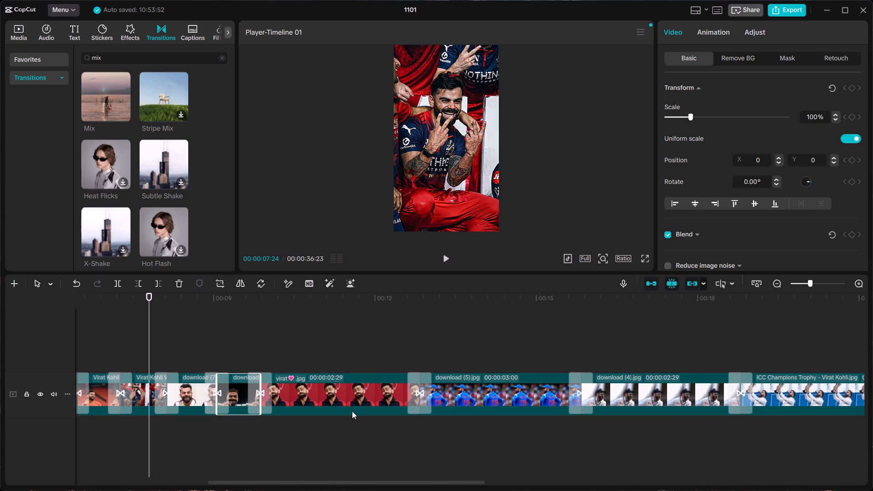
pyautogui.moveTo(421, 396); pyautogui.dragTo(362, 404)
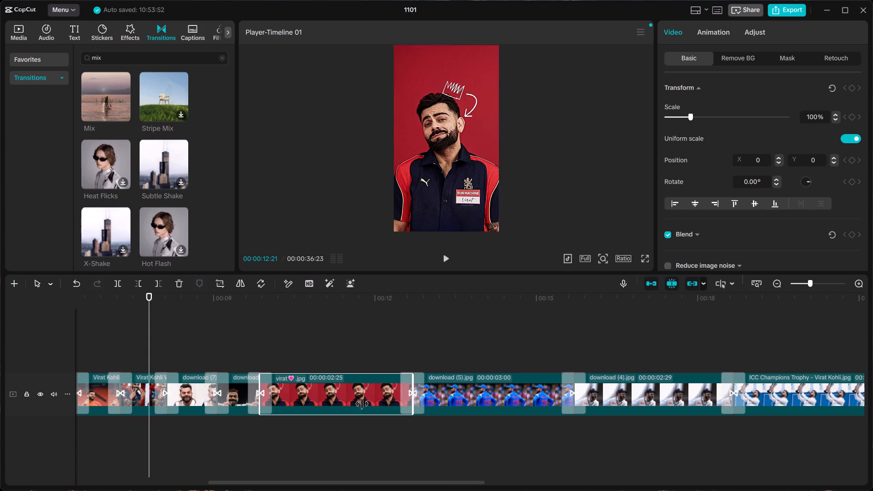
pyautogui.moveTo(362, 404); pyautogui.dragTo(311, 402)
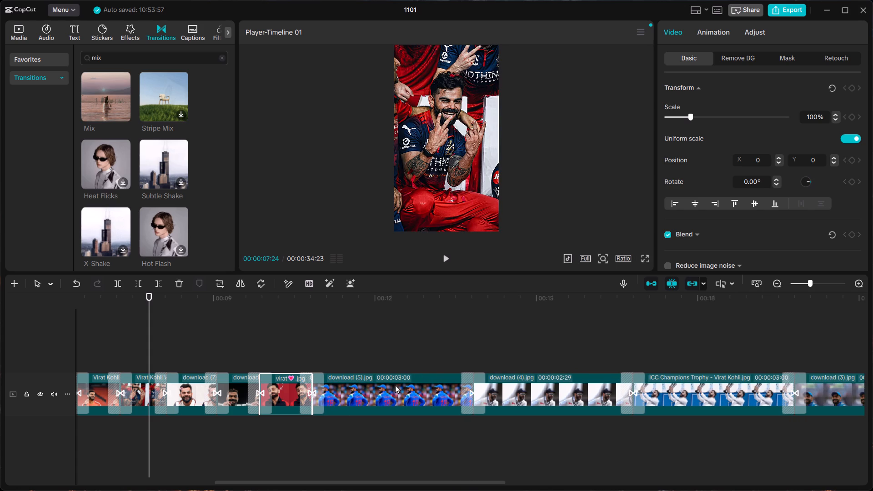
# Trim the end of the "download (5)" clip so it lasts about 0.9 seconds.
pyautogui.click(398, 388)
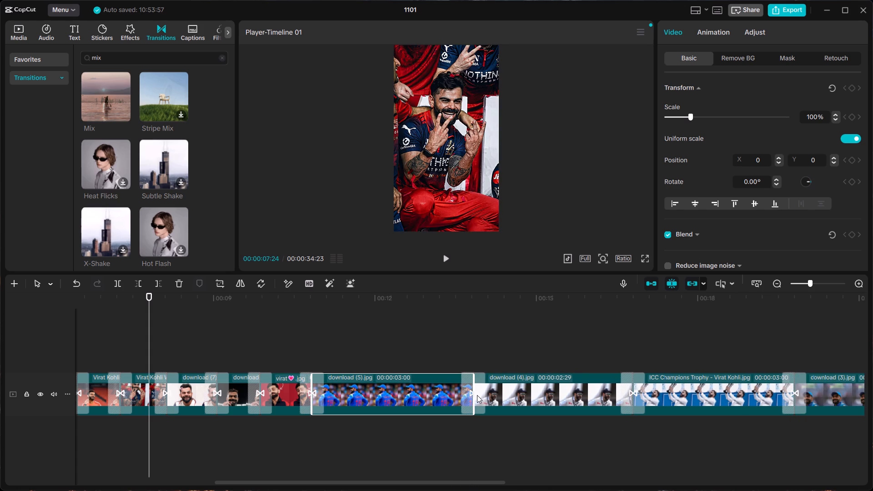
pyautogui.moveTo(474, 395); pyautogui.dragTo(358, 410)
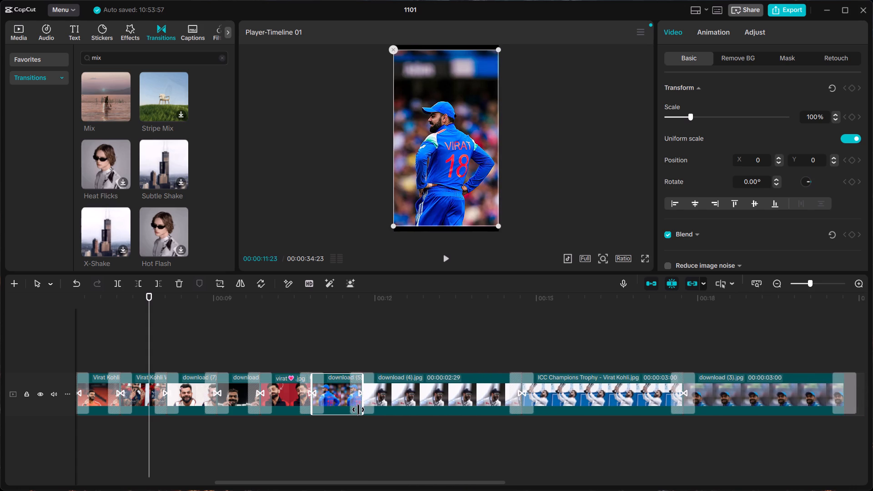
pyautogui.moveTo(358, 410); pyautogui.dragTo(358, 410)
# Trim the end of the "download (4)" clip so it lasts about 0.7 seconds.
pyautogui.click(413, 403)
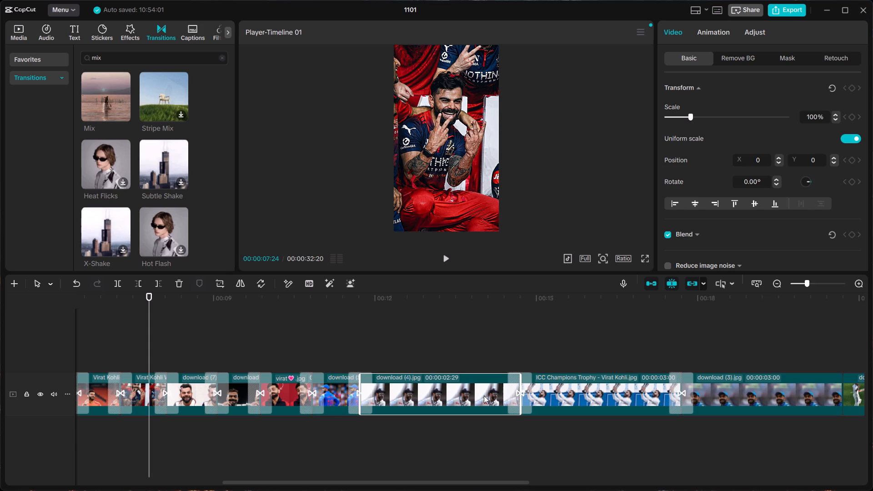
pyautogui.moveTo(520, 394); pyautogui.dragTo(448, 401)
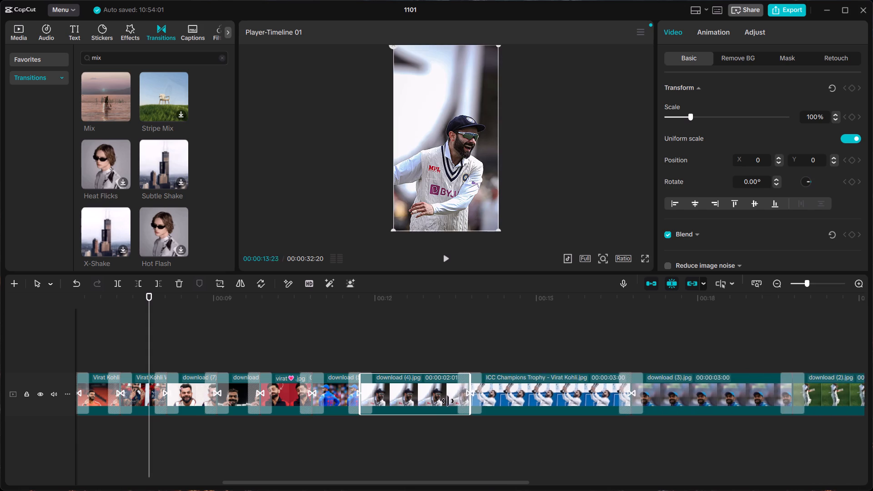
pyautogui.moveTo(448, 401); pyautogui.dragTo(398, 406)
# Trim the end of the "ICC Champions Trophy - Virat Kohli" clip so it lasts about 0.7 seconds.
pyautogui.click(483, 396)
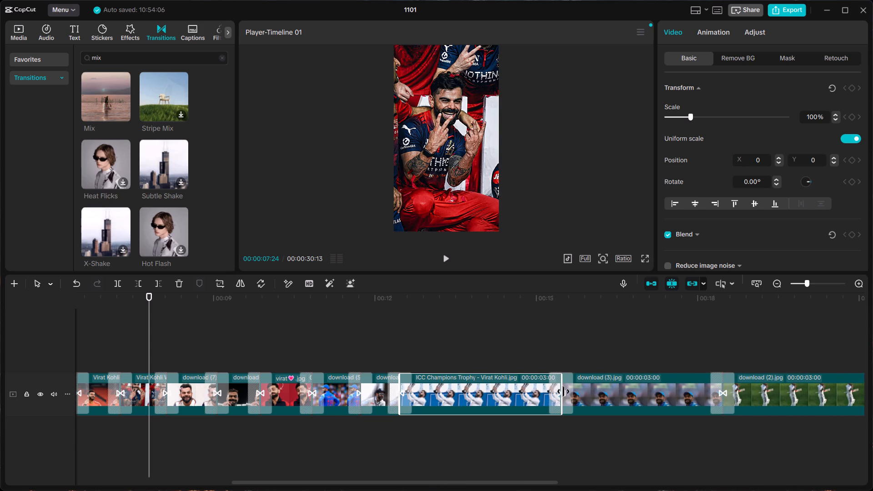
pyautogui.moveTo(563, 391); pyautogui.dragTo(438, 433)
# Trim the end of the "download (3)" clip so it lasts about 0.8 seconds.
pyautogui.click(533, 401)
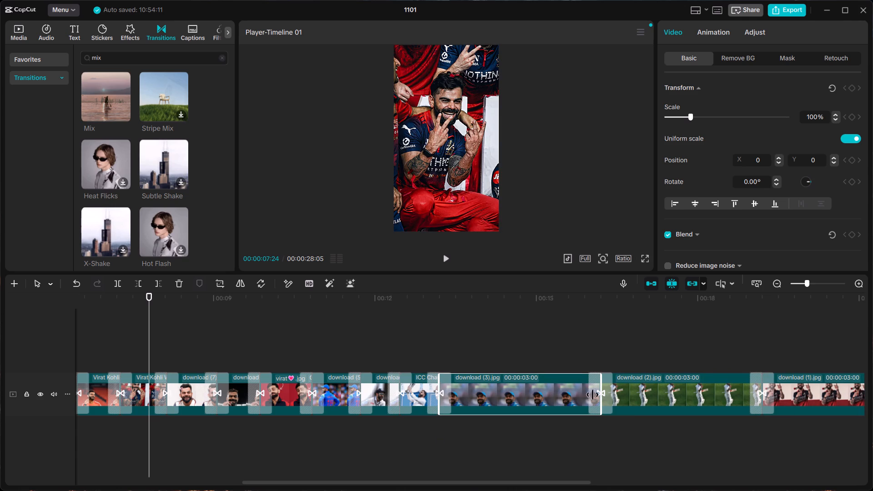
pyautogui.moveTo(602, 395); pyautogui.dragTo(508, 412)
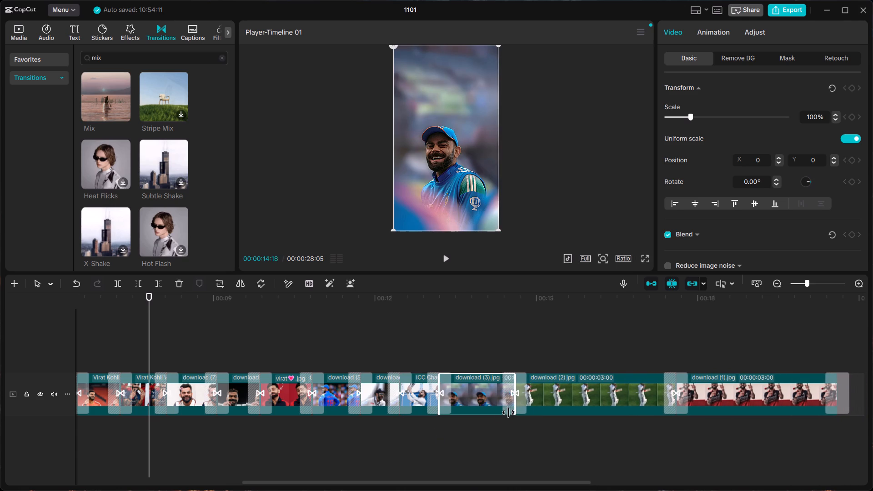
pyautogui.moveTo(508, 412); pyautogui.dragTo(479, 416)
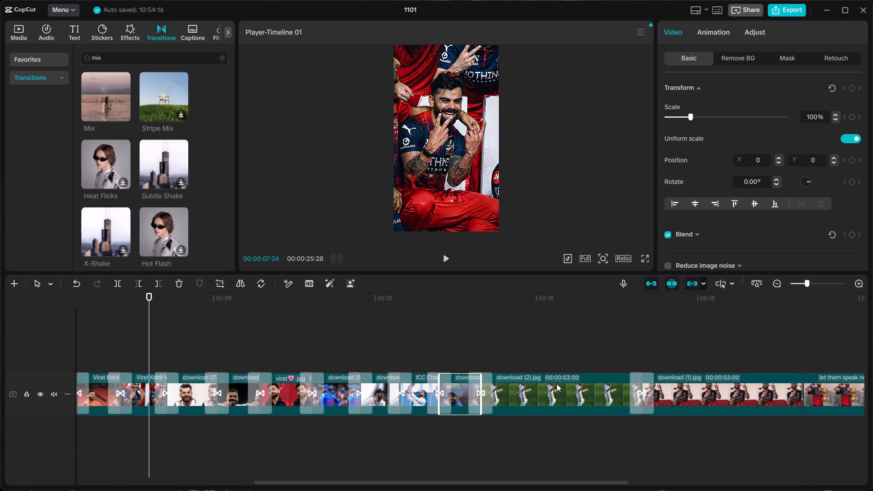
# Trim the end of the "download (2)" clip so it lasts about 0.6 seconds.
pyautogui.click(557, 384)
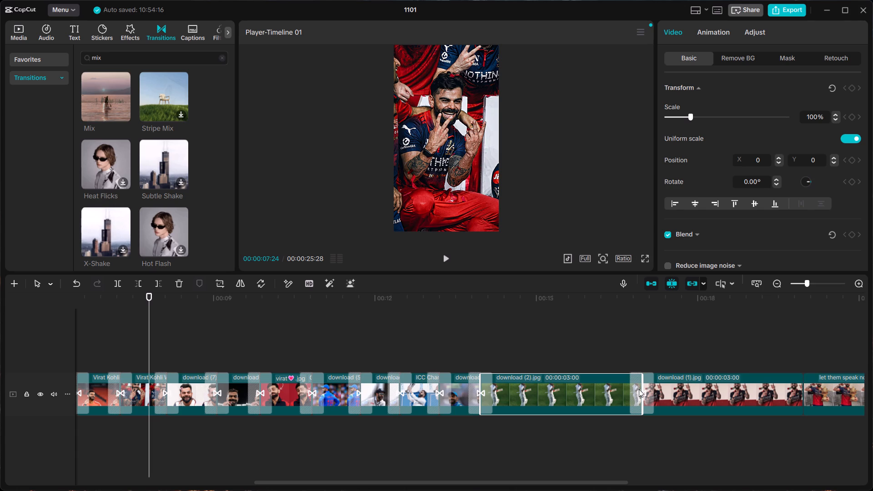
pyautogui.moveTo(644, 394); pyautogui.dragTo(511, 443)
# Trim the end of the "download (1)" clip so it lasts about 0.7 seconds.
pyautogui.click(600, 402)
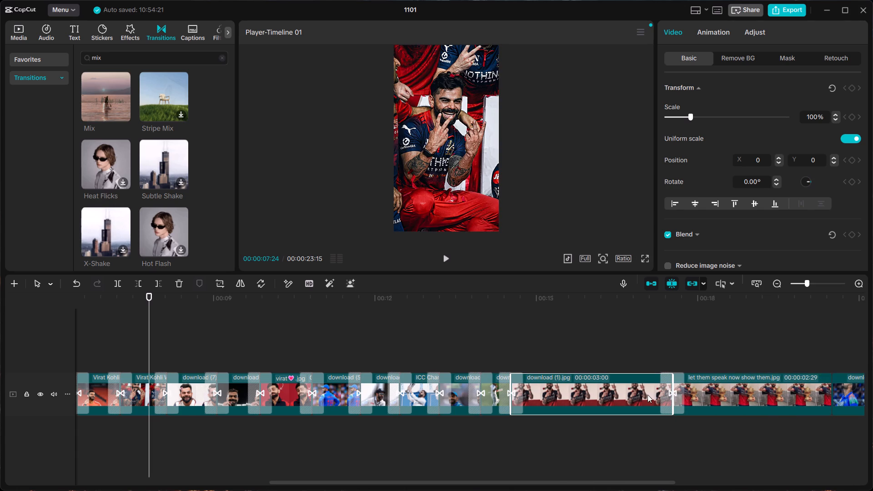
pyautogui.moveTo(675, 395); pyautogui.dragTo(542, 451)
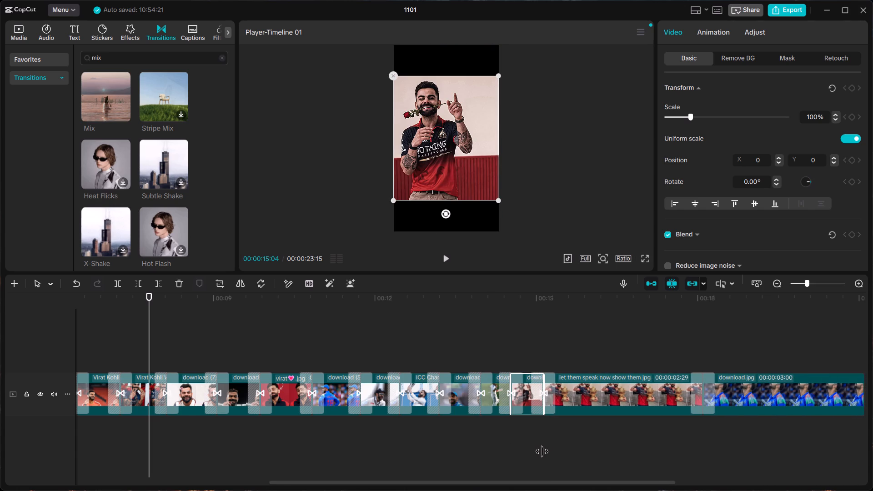
pyautogui.moveTo(542, 451); pyautogui.dragTo(549, 451)
# Trim the end of the "let them speak now show them" clip so it lasts about 0.8 seconds.
pyautogui.click(621, 406)
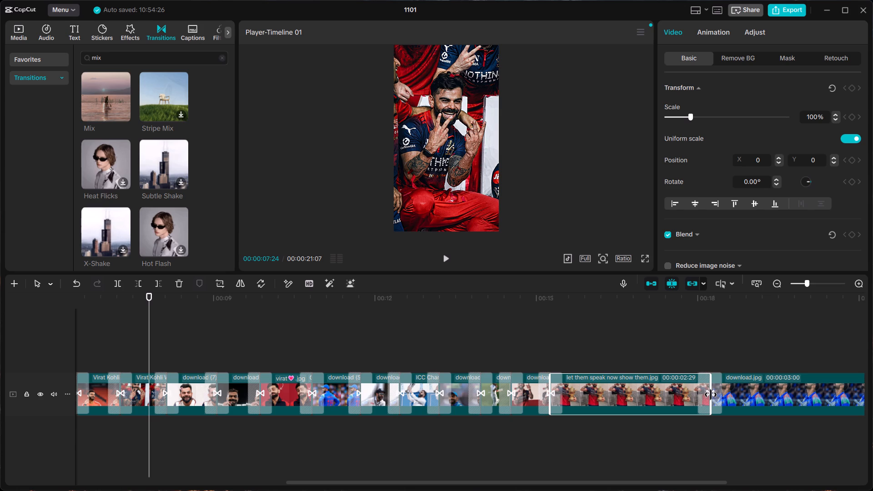
pyautogui.moveTo(711, 395); pyautogui.dragTo(620, 417)
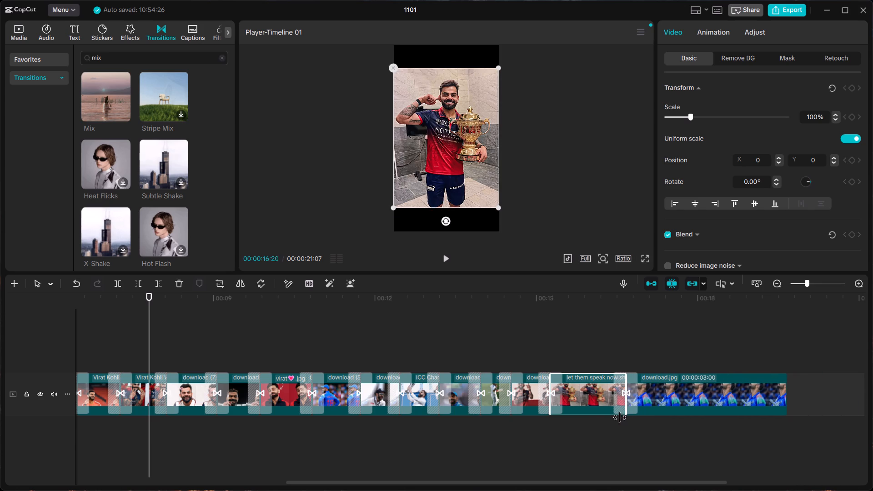
pyautogui.moveTo(620, 417); pyautogui.dragTo(591, 426)
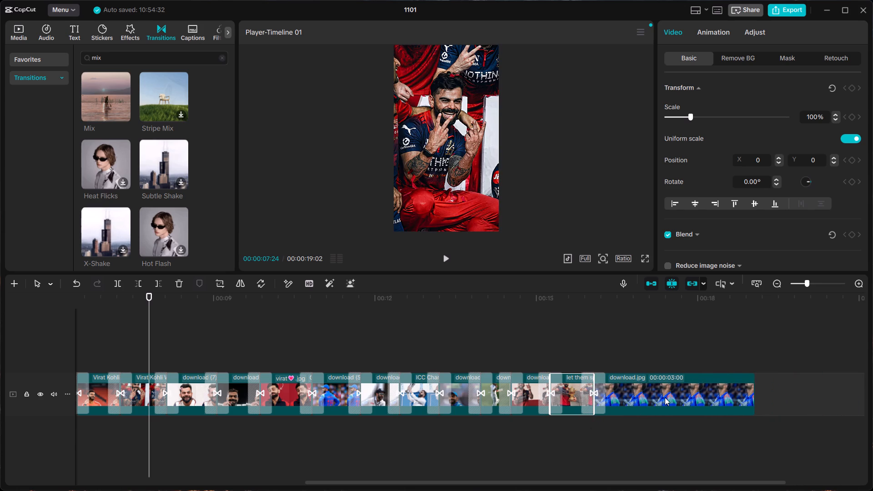
# Trim the end of the final "download" clip so it lasts about 0.8 seconds.
pyautogui.click(665, 397)
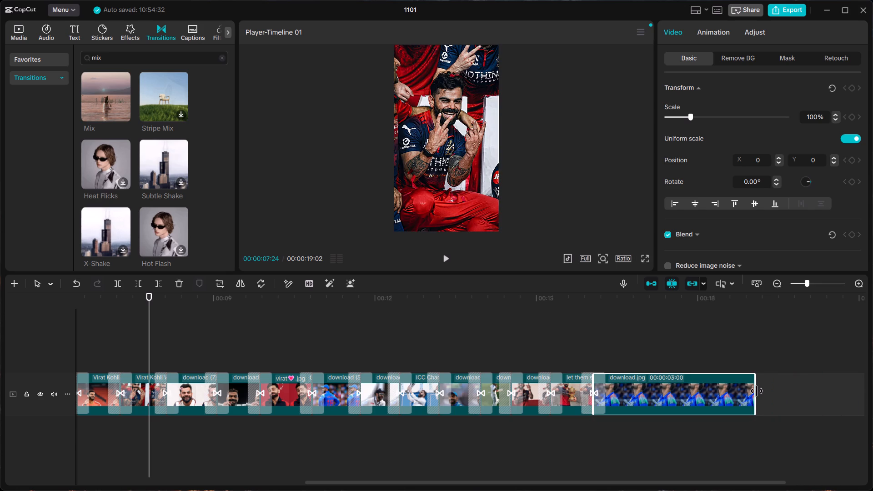
pyautogui.moveTo(757, 391); pyautogui.dragTo(638, 422)
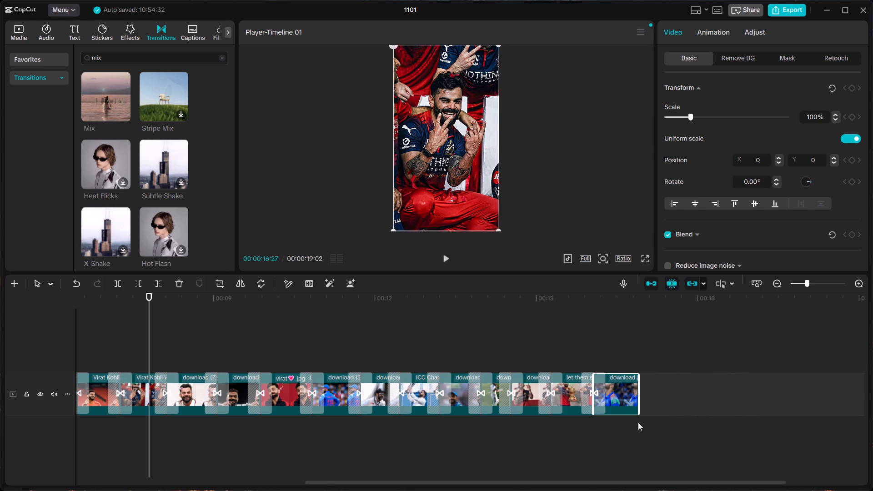
# Play the whole edited video from the beginning to review the pacing and transitions.
pyautogui.hscroll(7, 502, 404)
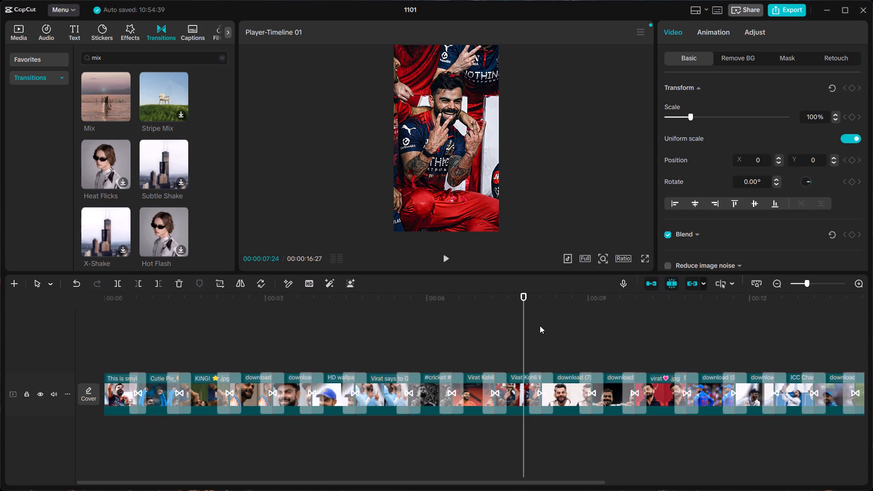
pyautogui.moveTo(524, 295); pyautogui.dragTo(0, 313)
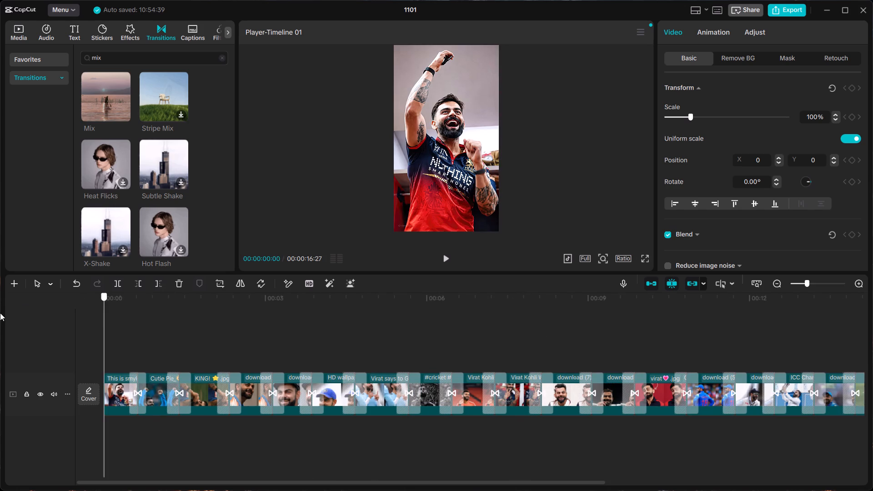
pyautogui.moveTo(0, 313); pyautogui.dragTo(0, 312)
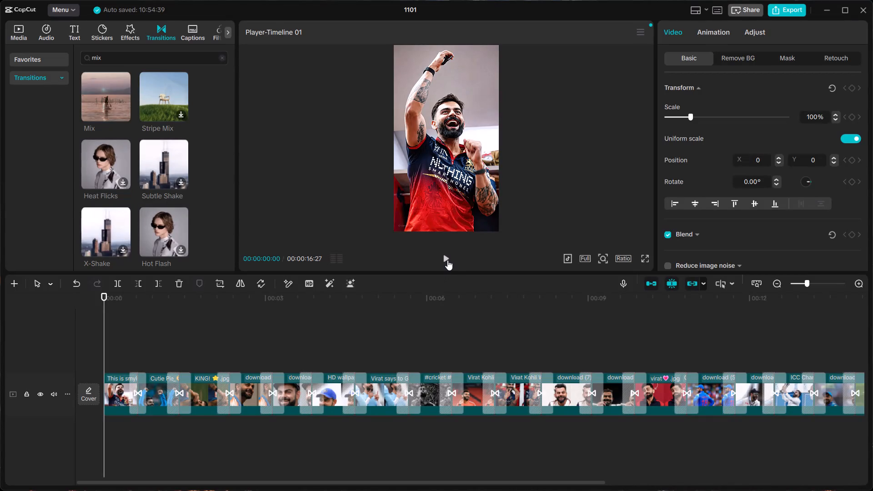
pyautogui.click(447, 260)
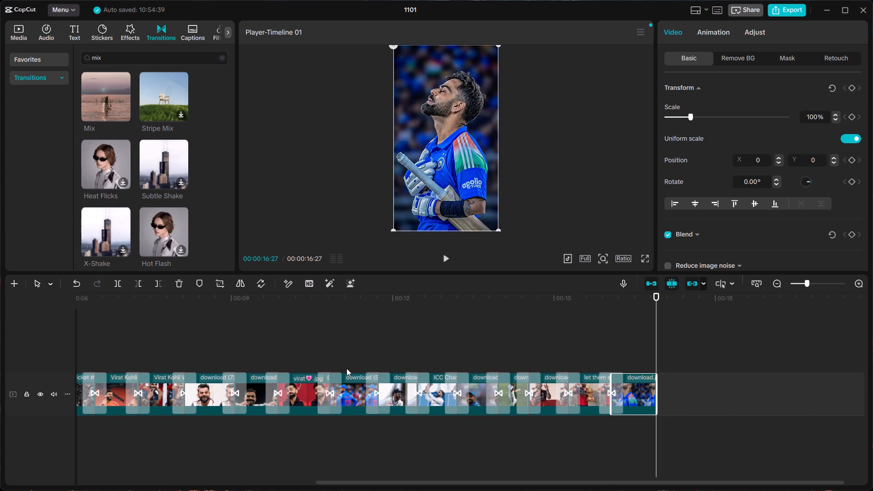
# Select the first clip of the sequence on the timeline.
pyautogui.hscroll(5, 286, 374)
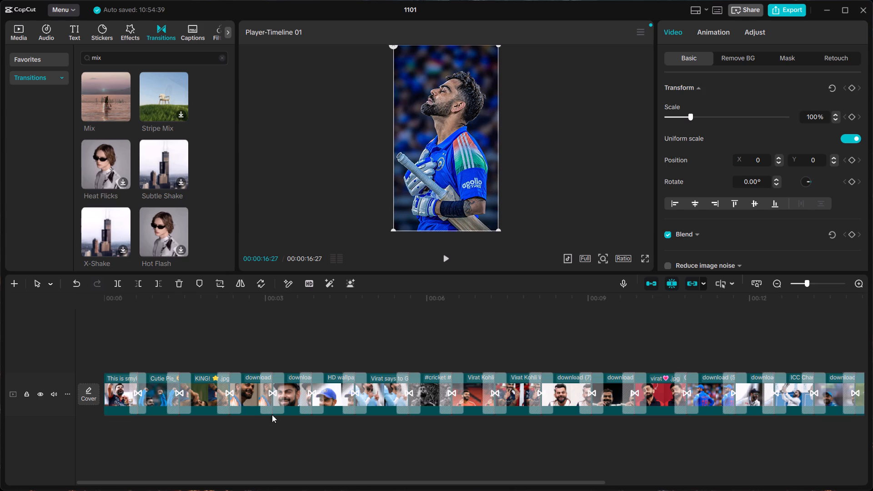
pyautogui.click(117, 400)
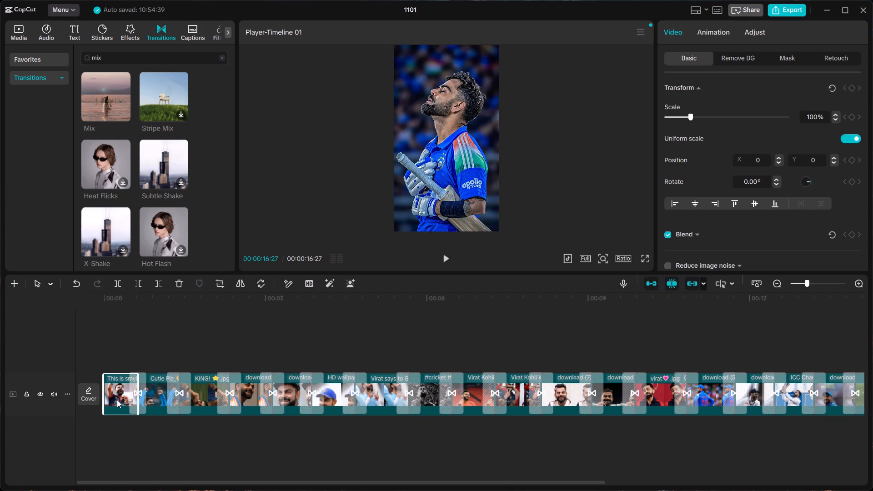
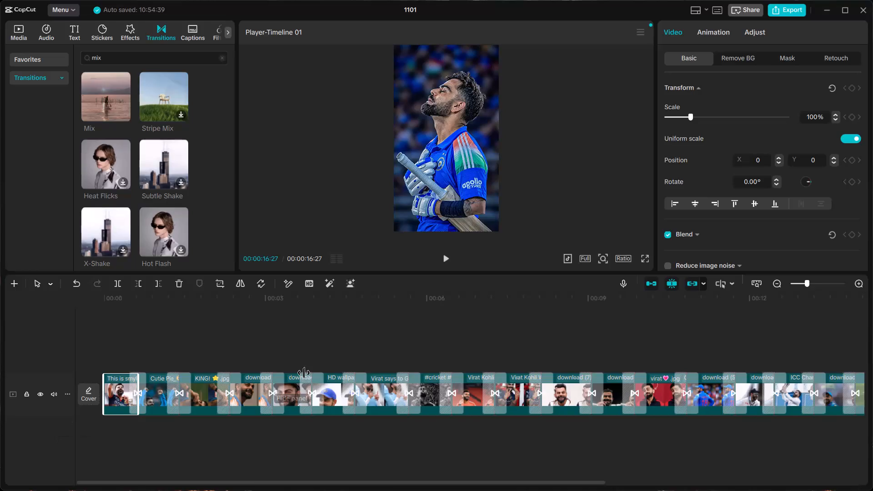
# Play the full Virat Kohli photo video through to its end to check the finished edit.
pyautogui.click(446, 259)
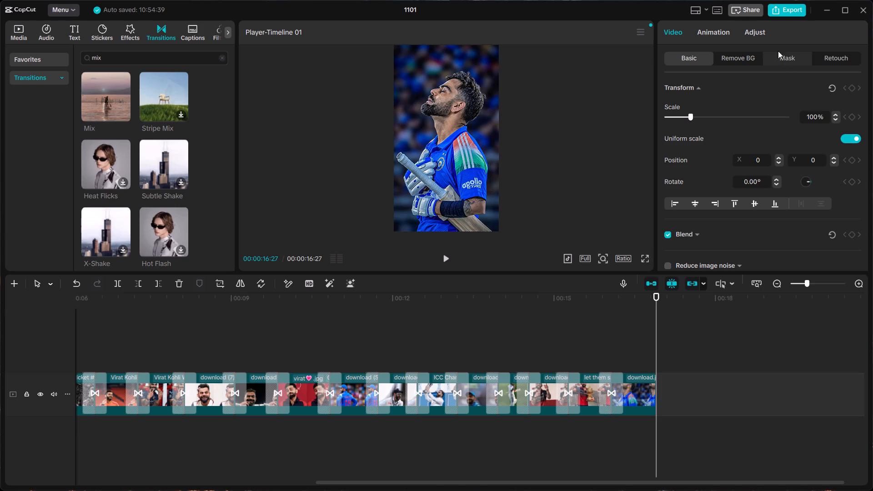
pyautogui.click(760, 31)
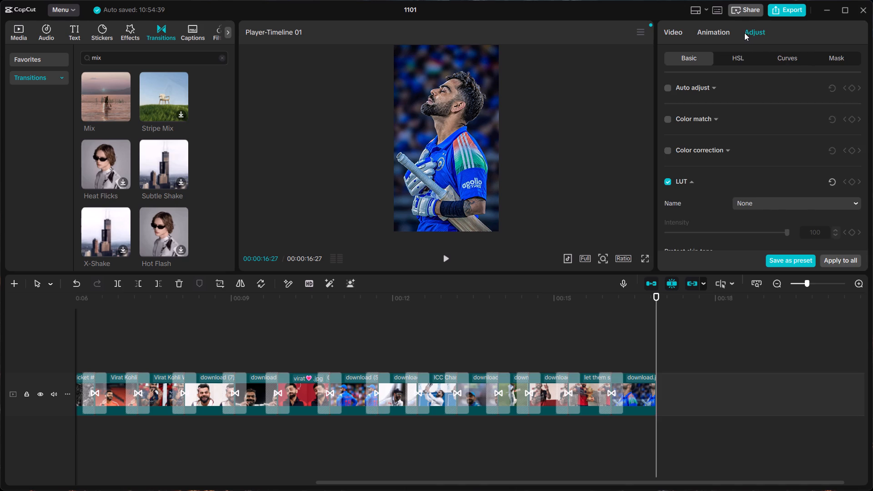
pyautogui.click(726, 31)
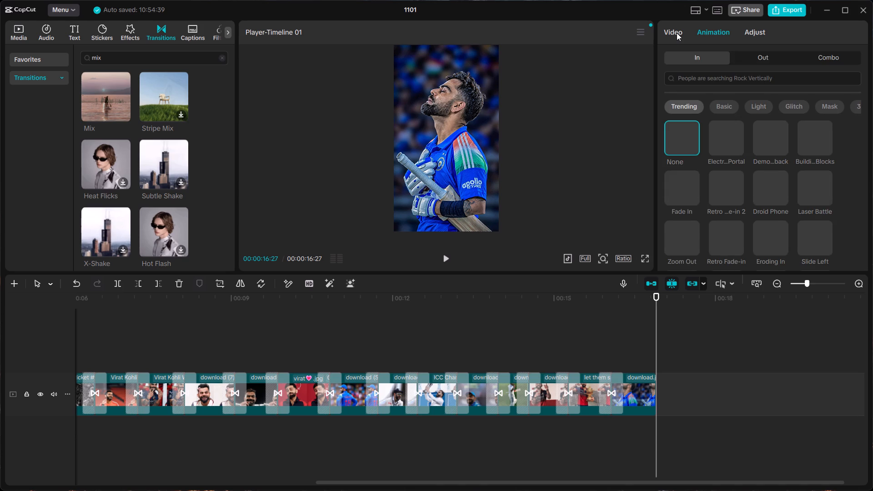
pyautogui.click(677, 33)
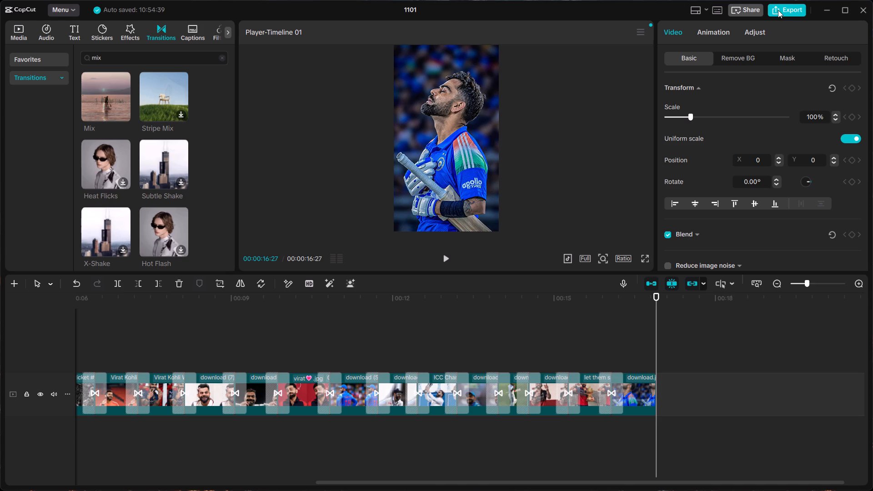
# Configure the video export with watermark removal enabled, accepting its terms of service, at 4K resolution in mp4 format.
pyautogui.click(778, 10)
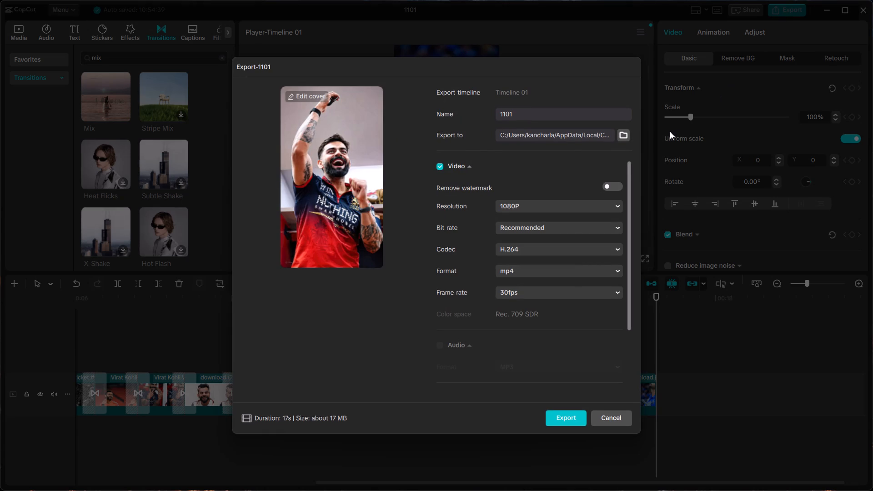
pyautogui.click(619, 183)
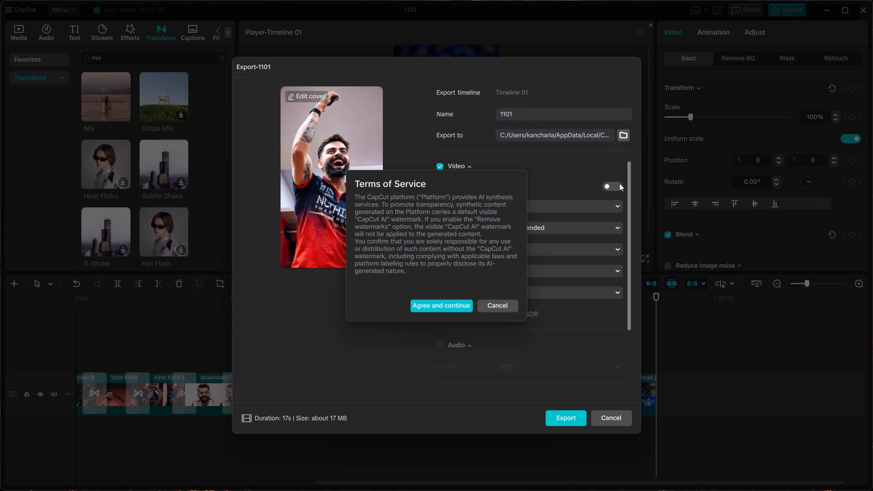
pyautogui.click(460, 303)
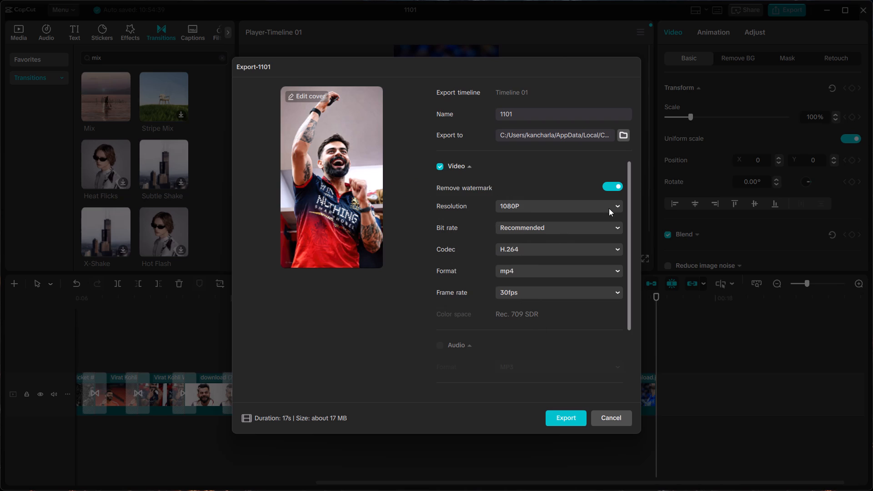
pyautogui.click(609, 208)
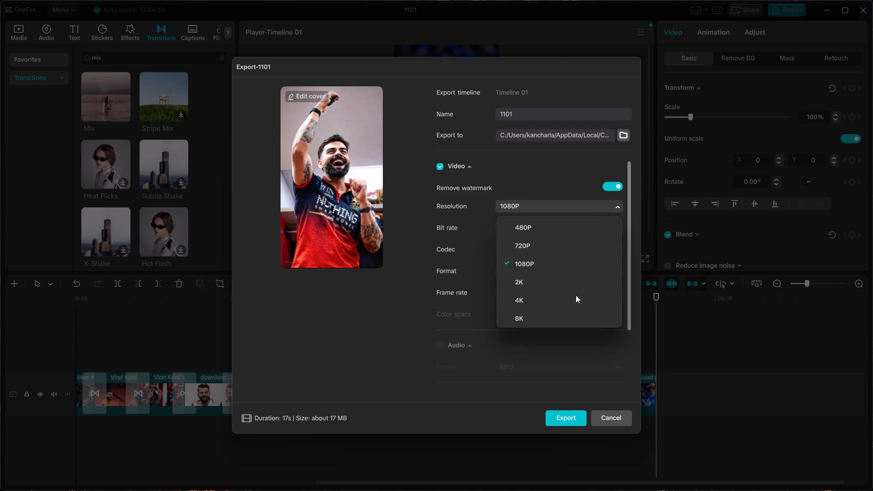
pyautogui.click(576, 301)
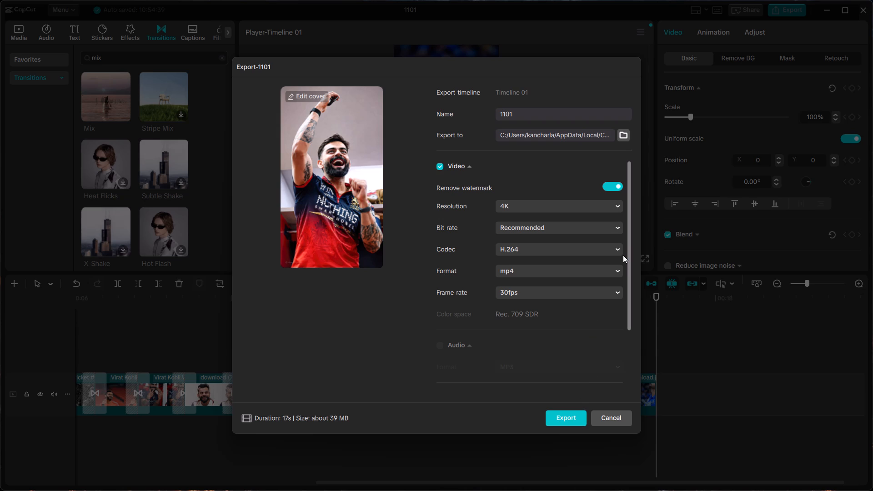
pyautogui.click(607, 267)
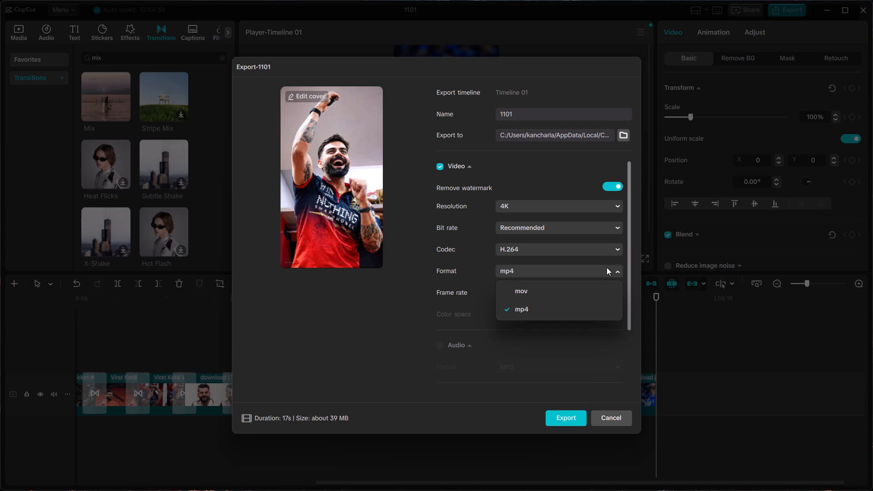
pyautogui.click(591, 315)
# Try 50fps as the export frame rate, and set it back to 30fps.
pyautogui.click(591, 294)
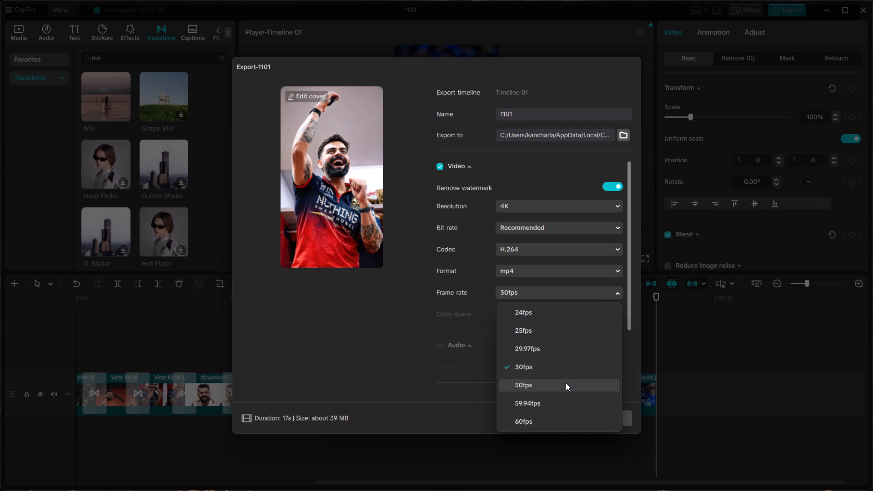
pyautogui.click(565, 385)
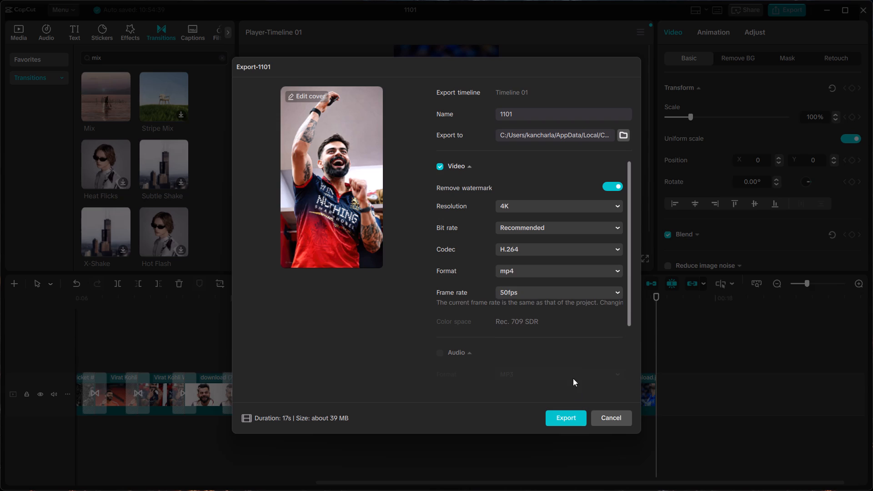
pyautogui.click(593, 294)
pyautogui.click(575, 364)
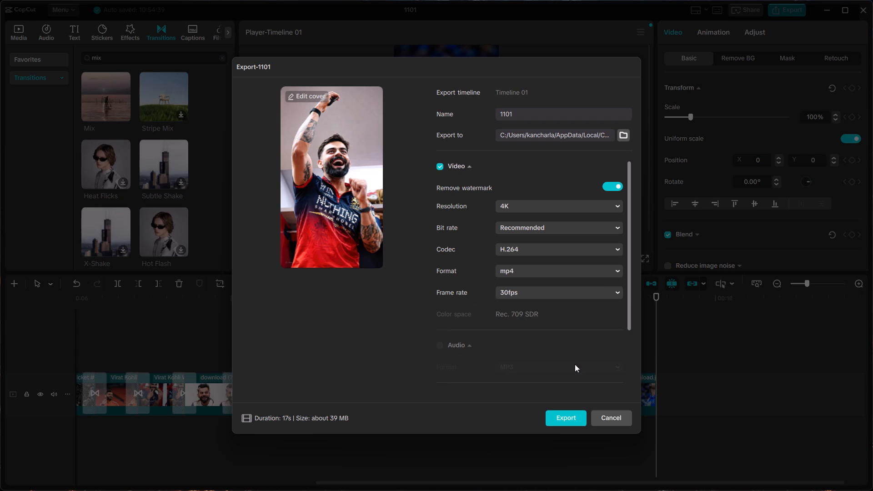
# Export the video to the computer and close the export window without sharing it.
pyautogui.click(571, 417)
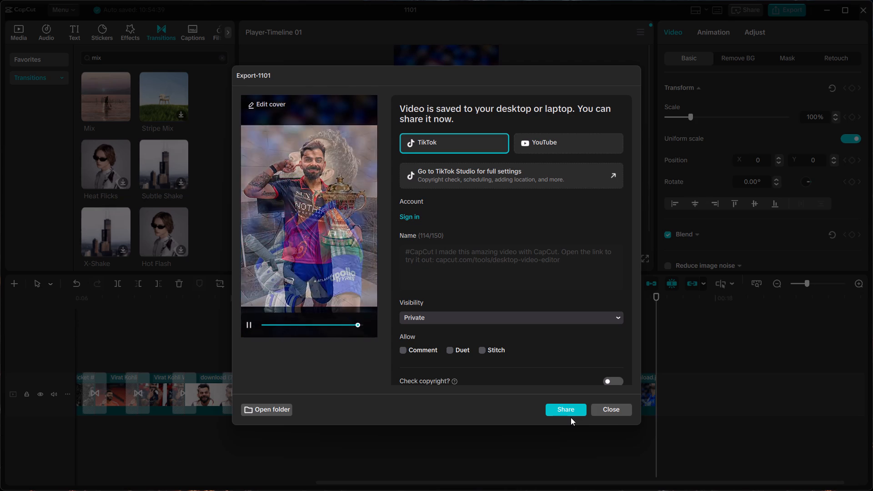
pyautogui.click(602, 406)
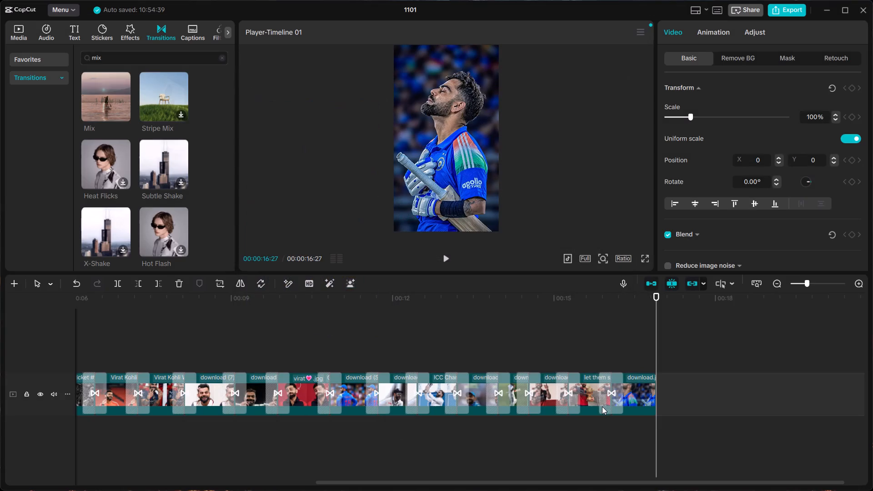
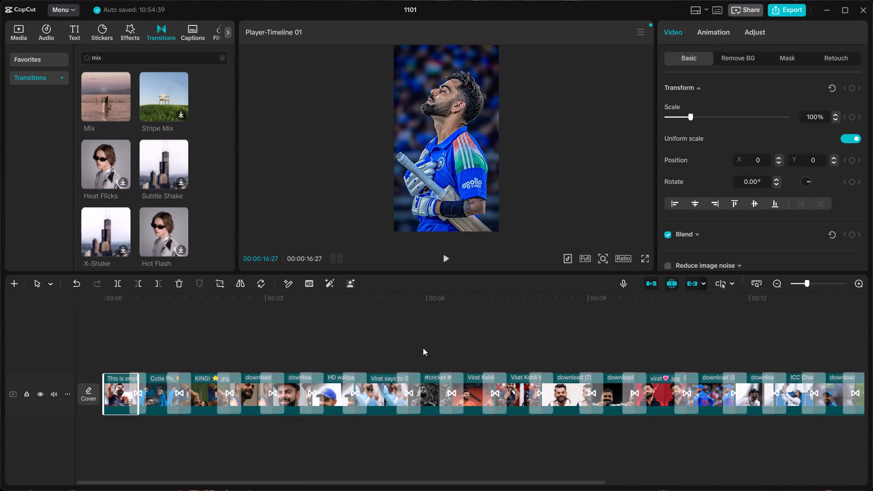
# Play the Virat Kohli photo video again from the beginning and pause it partway through.
pyautogui.click(446, 257)
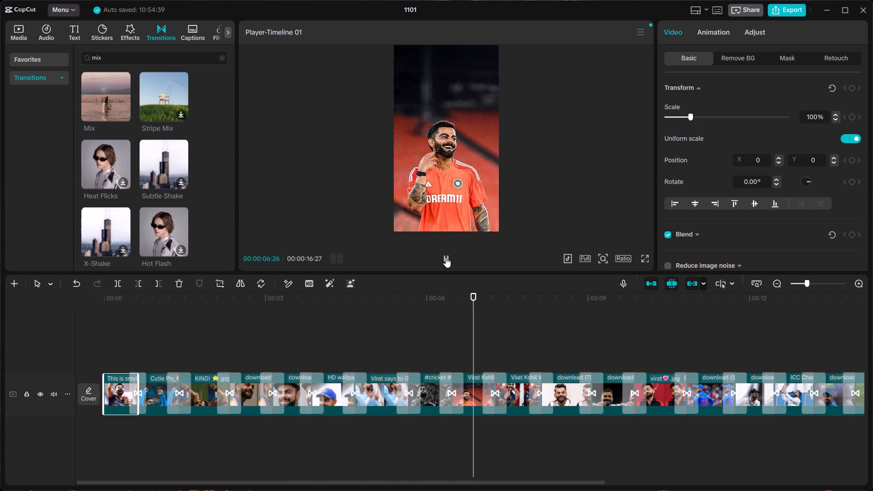
pyautogui.click(446, 257)
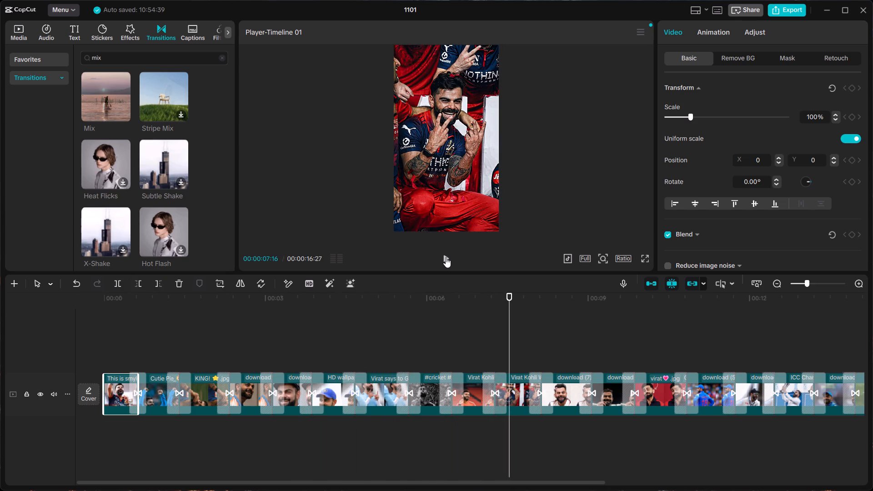
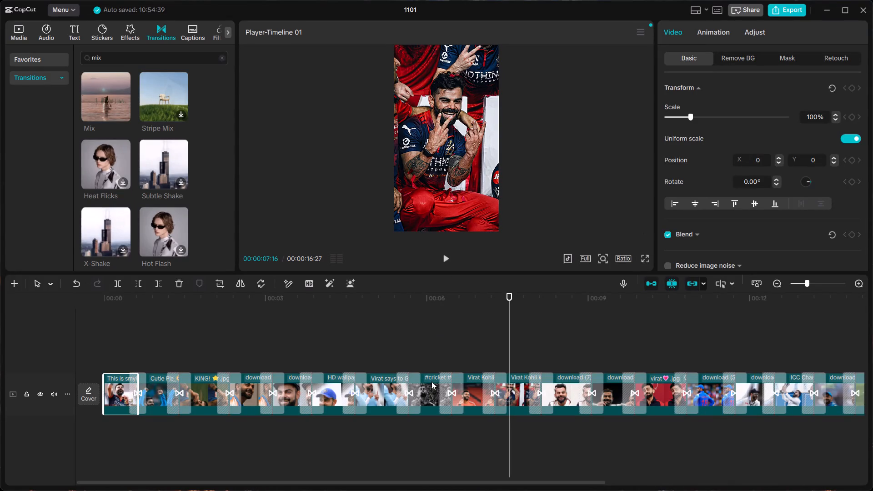
# Delete the first photo clip, "This is smyl…", from the start of the timeline.
pyautogui.hscroll(4, 378, 389)
pyautogui.click(181, 282)
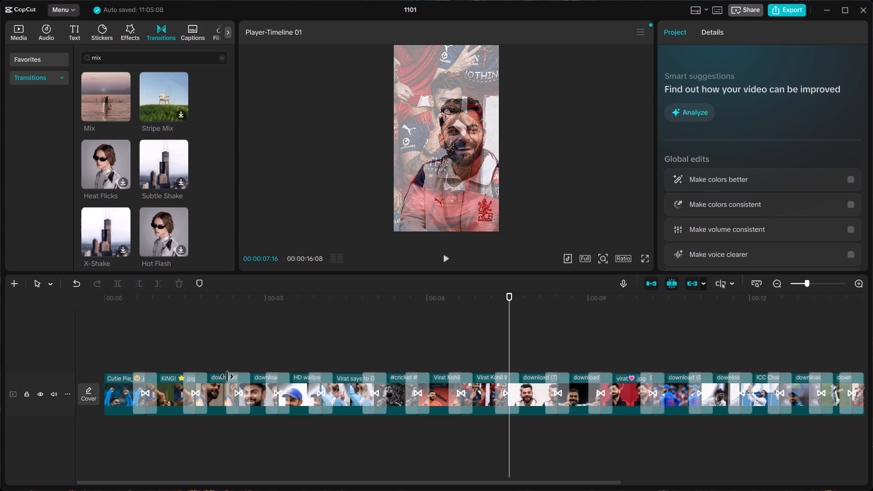
# Add a timeline marker at the playhead position 00:00:07:16.
pyautogui.click(198, 281)
pyautogui.click(183, 281)
pyautogui.moveTo(179, 345); pyautogui.dragTo(303, 309)
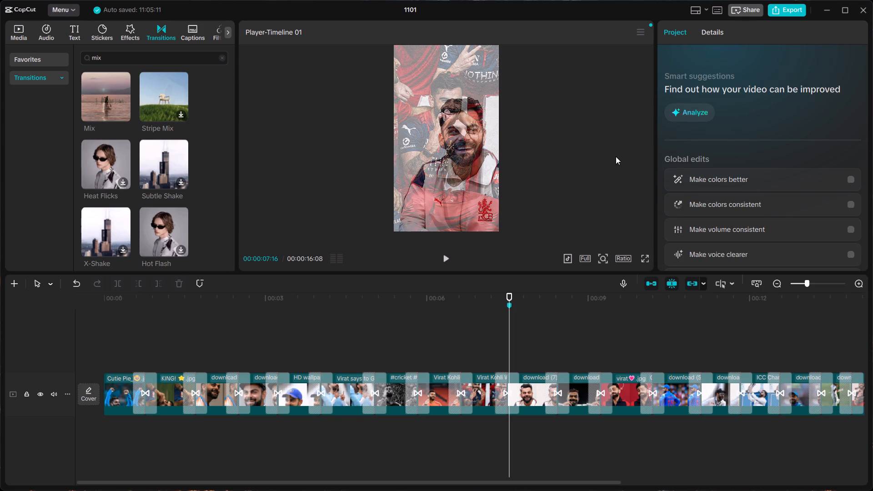